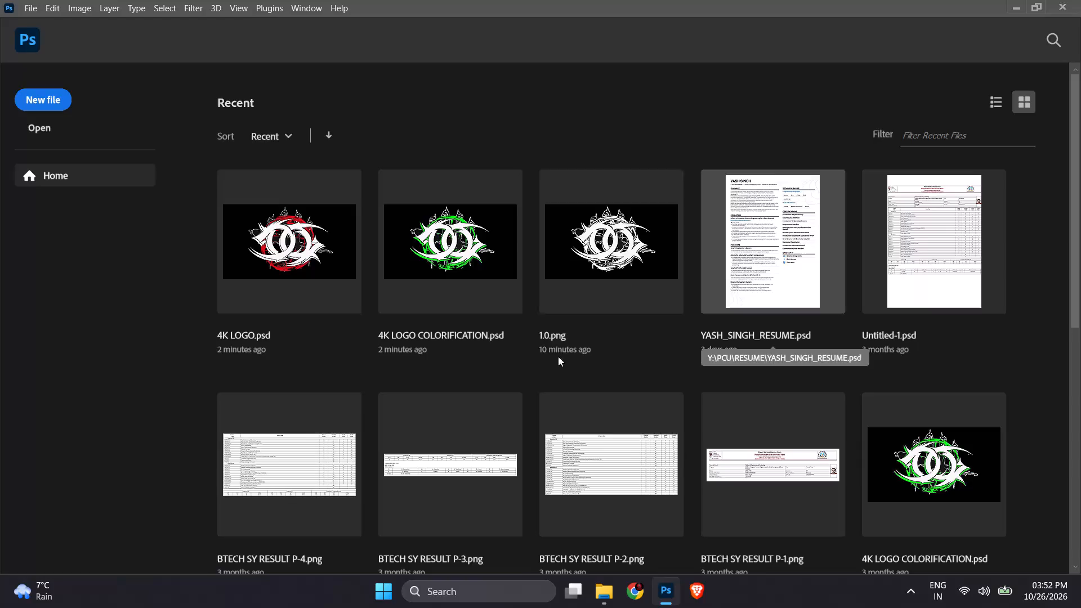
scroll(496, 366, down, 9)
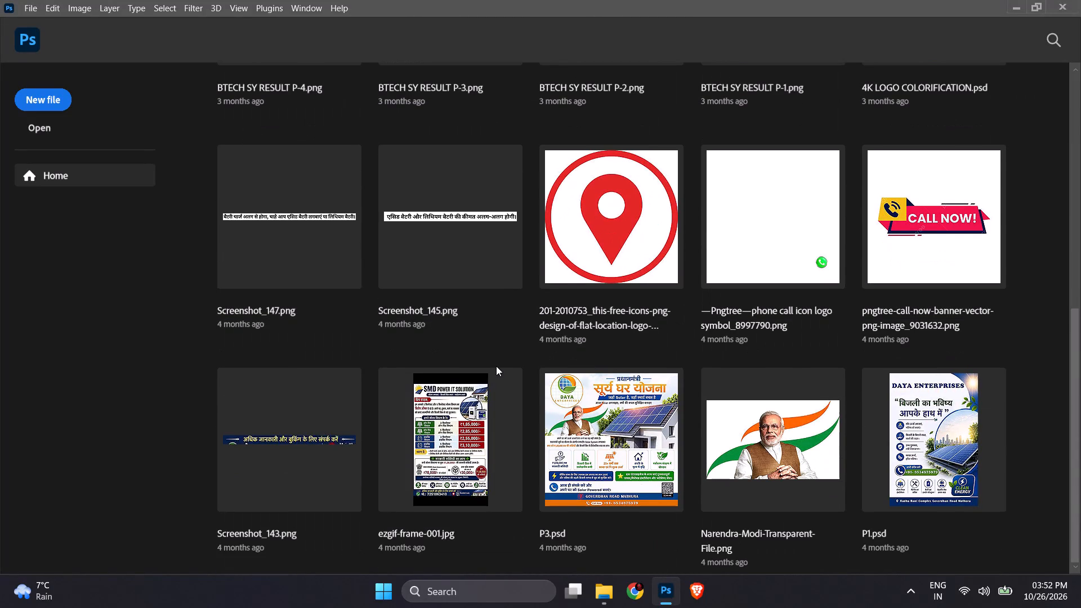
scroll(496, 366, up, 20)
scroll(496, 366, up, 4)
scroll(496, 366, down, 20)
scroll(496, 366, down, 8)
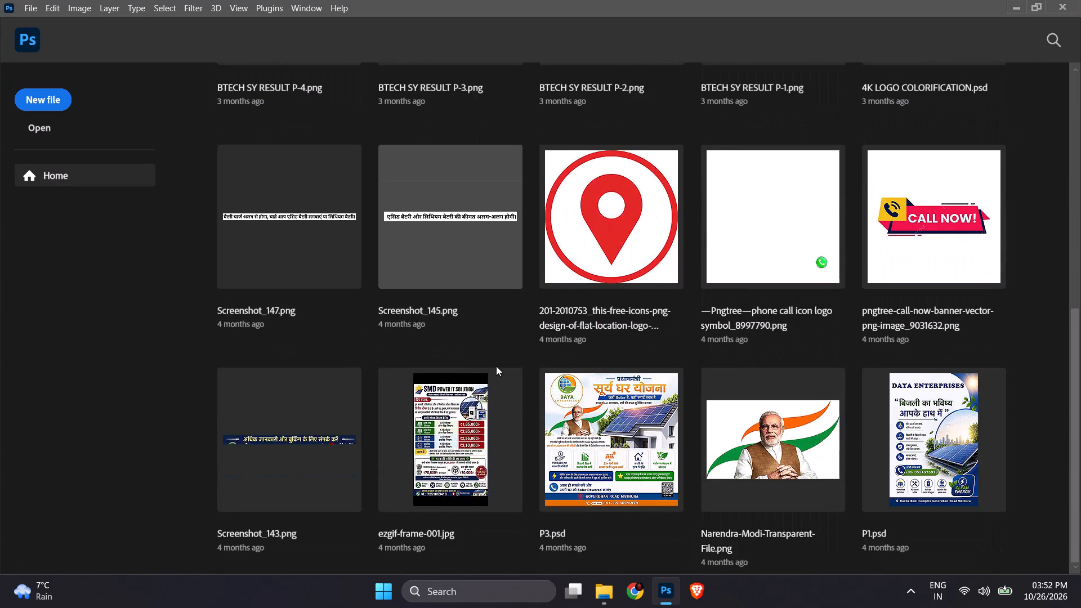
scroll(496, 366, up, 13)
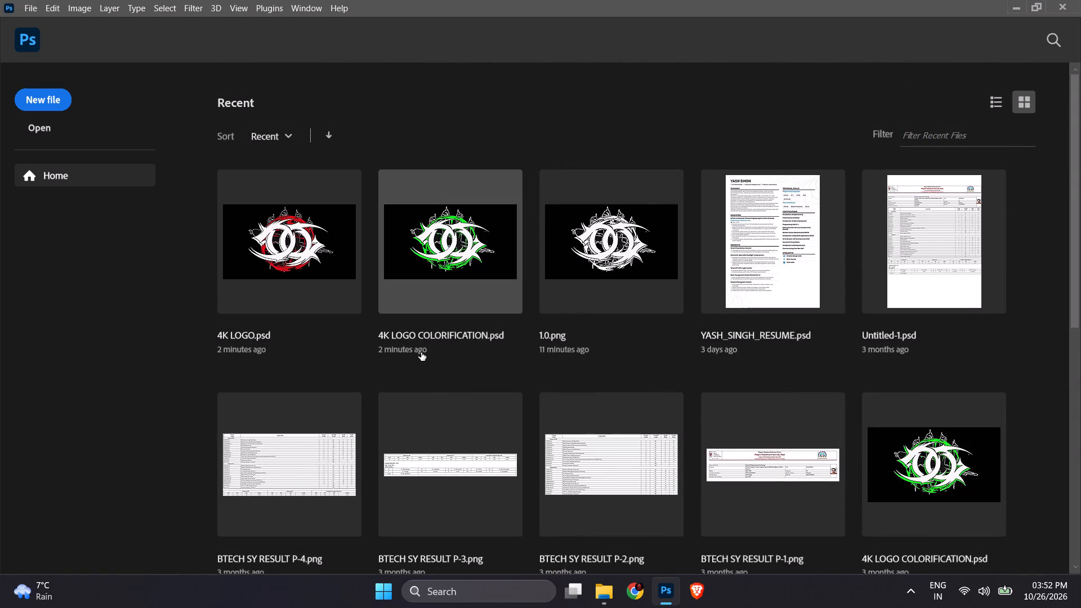
Open the new document setup and browse the recent size presets.
click(34, 94)
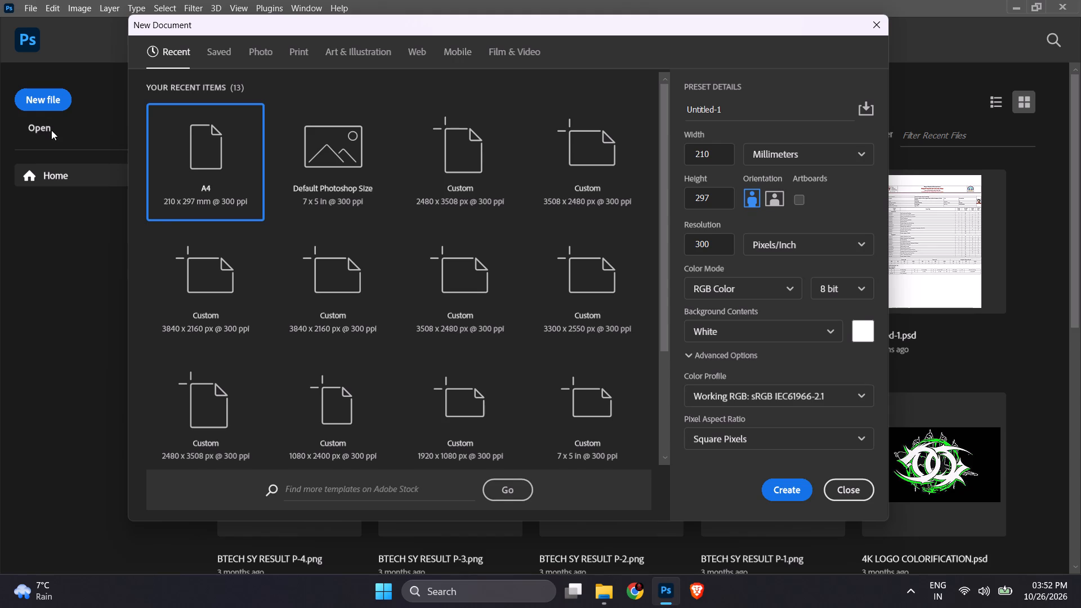
scroll(332, 351, down, 1)
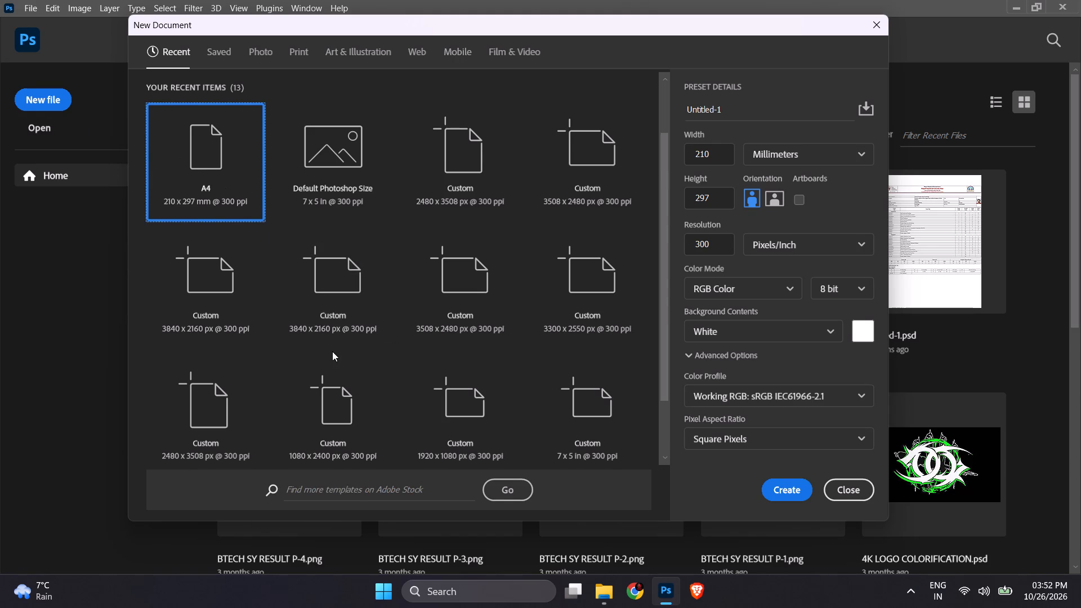
scroll(332, 351, down, 2)
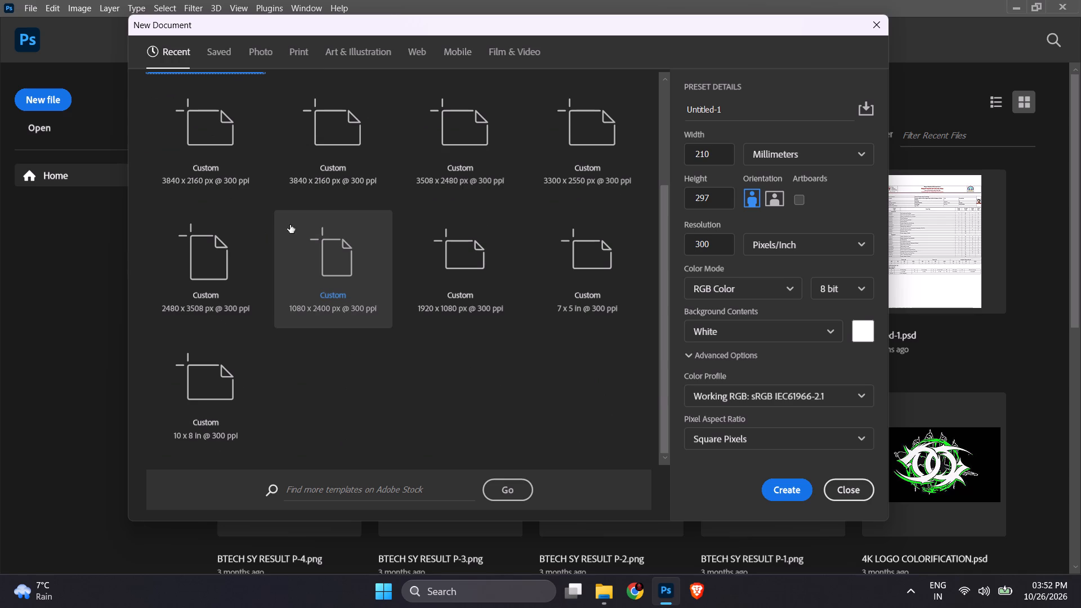
right_click(328, 252)
right_click(328, 252)
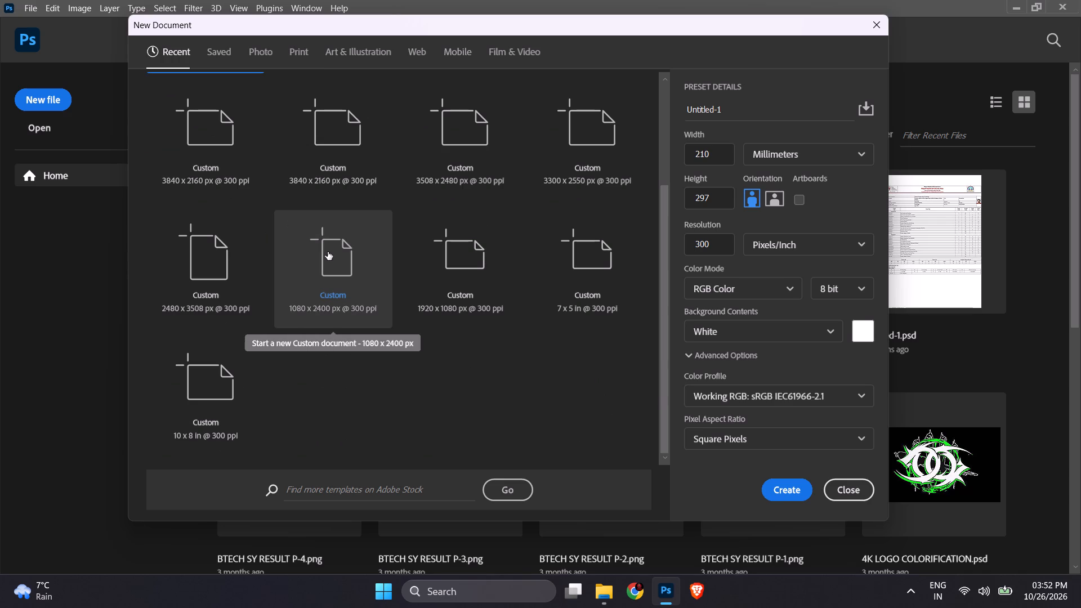
click(484, 382)
scroll(484, 382, down, 3)
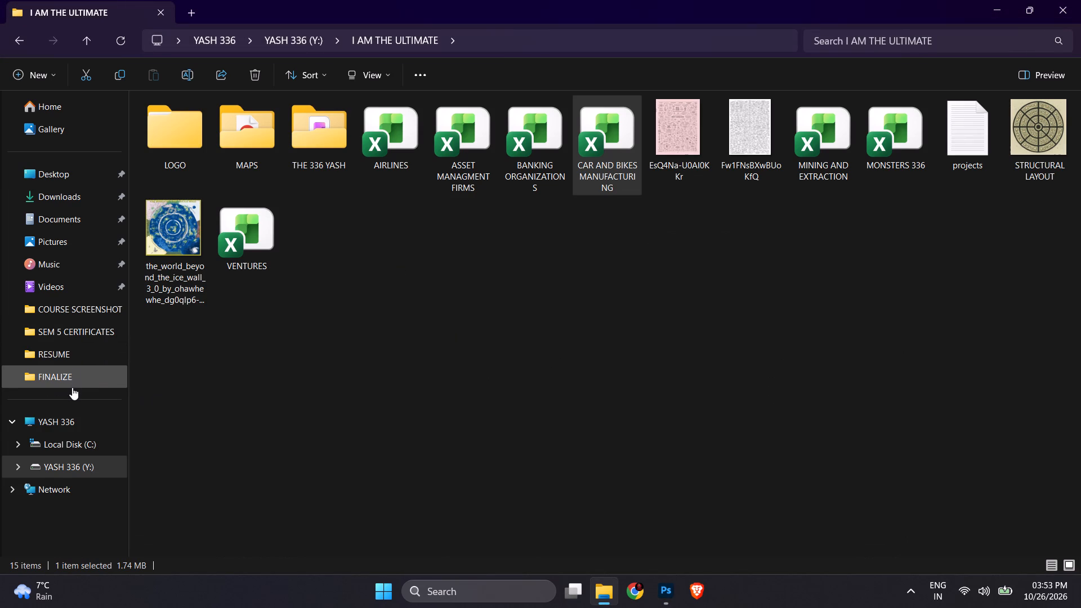
Switch to File Explorer, open the FINALIZE folder and preview the logo image 2.2.
click(64, 373)
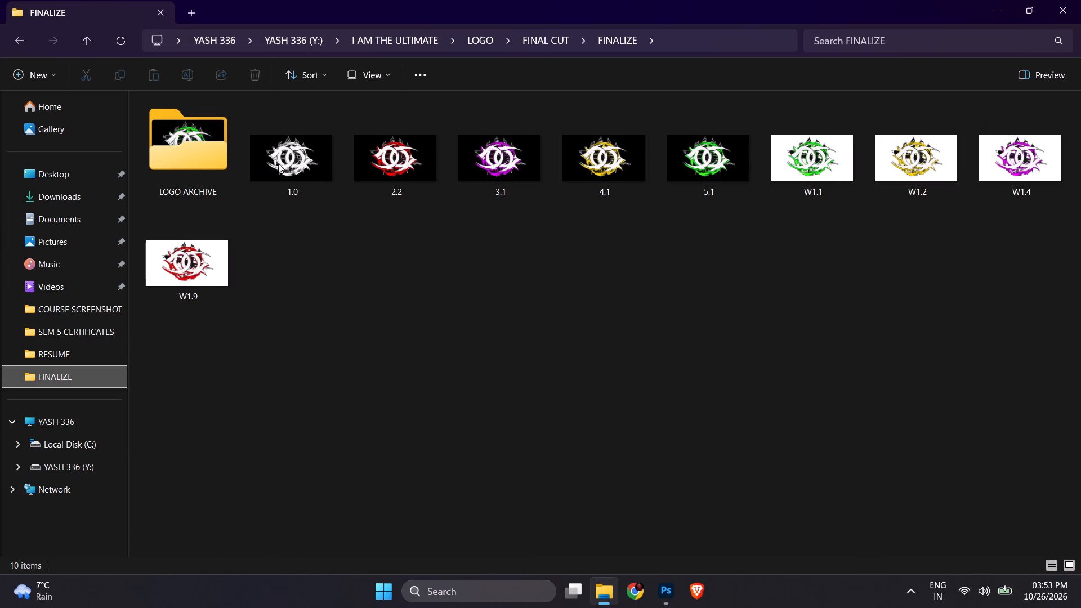
click(410, 163)
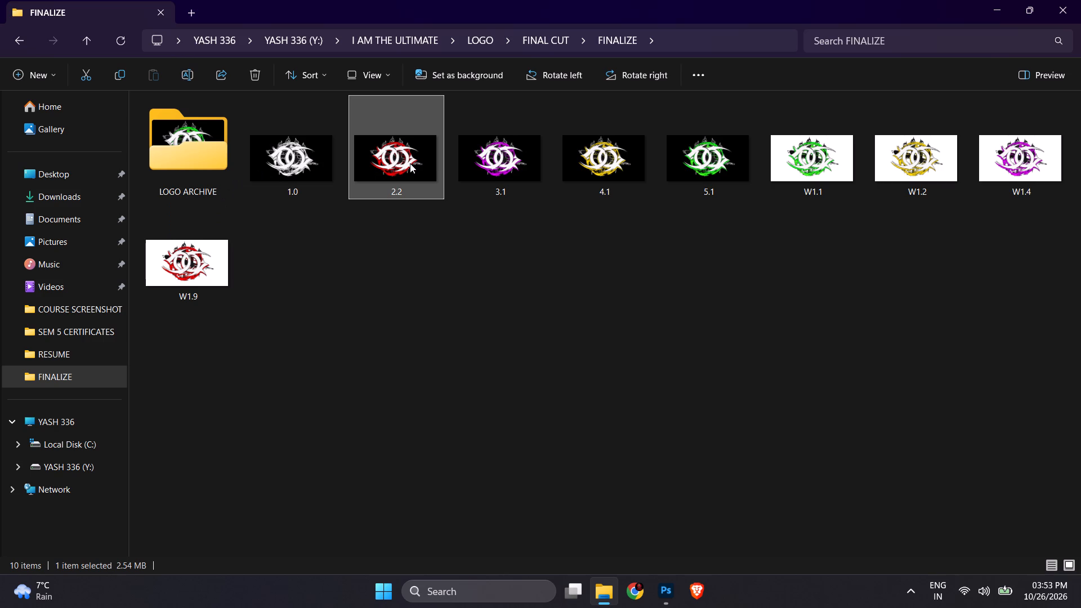
click(1065, 75)
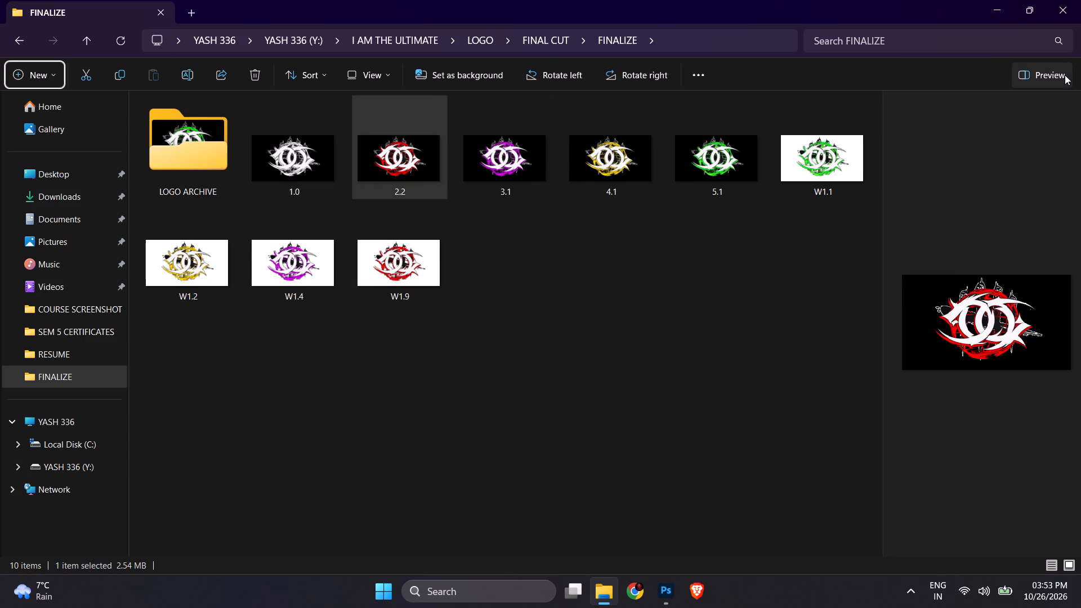
click(1065, 75)
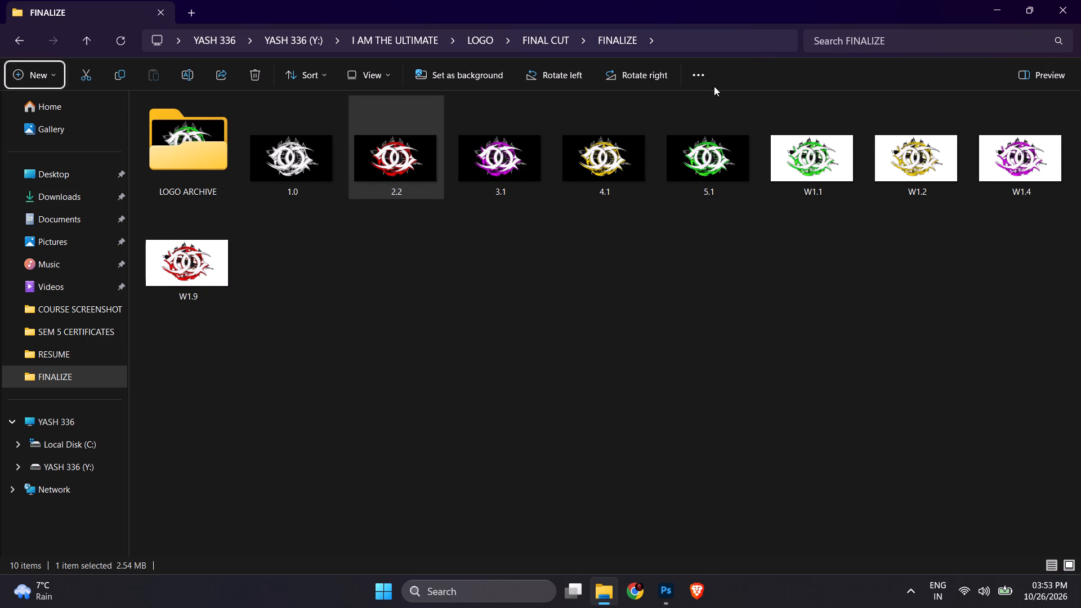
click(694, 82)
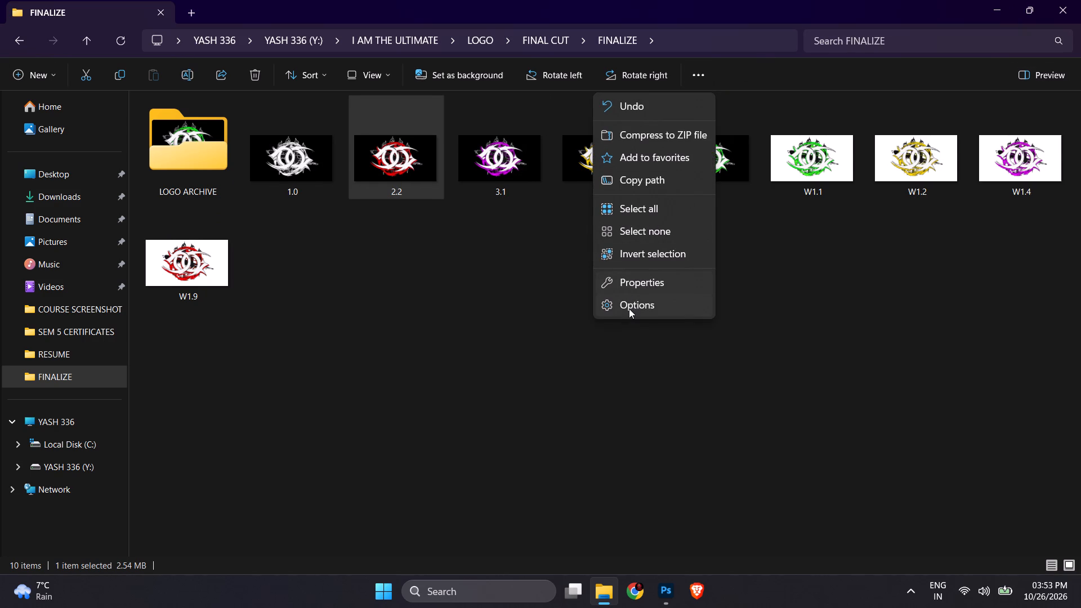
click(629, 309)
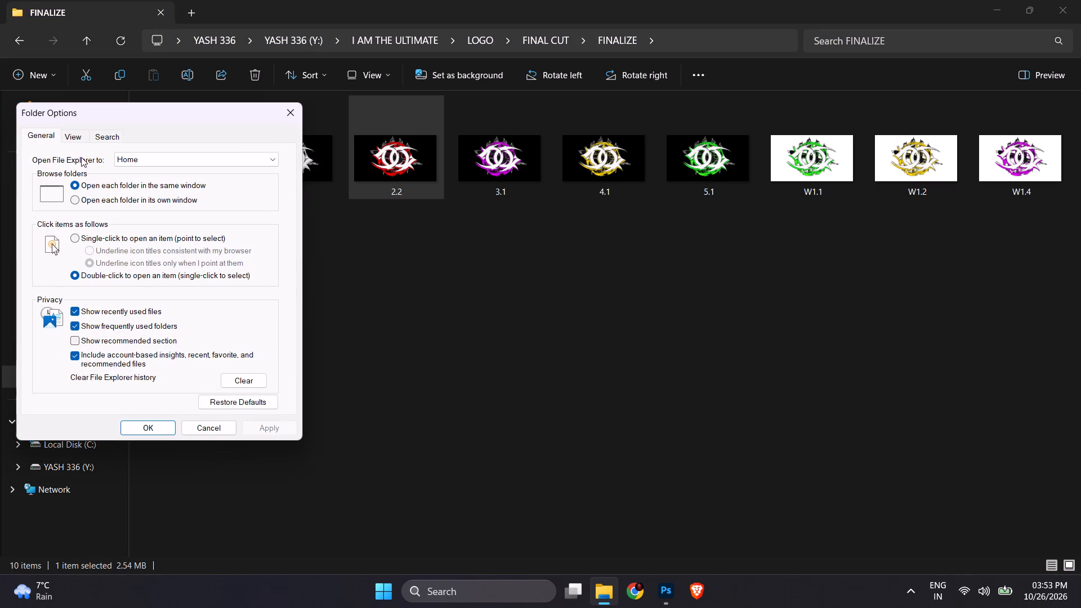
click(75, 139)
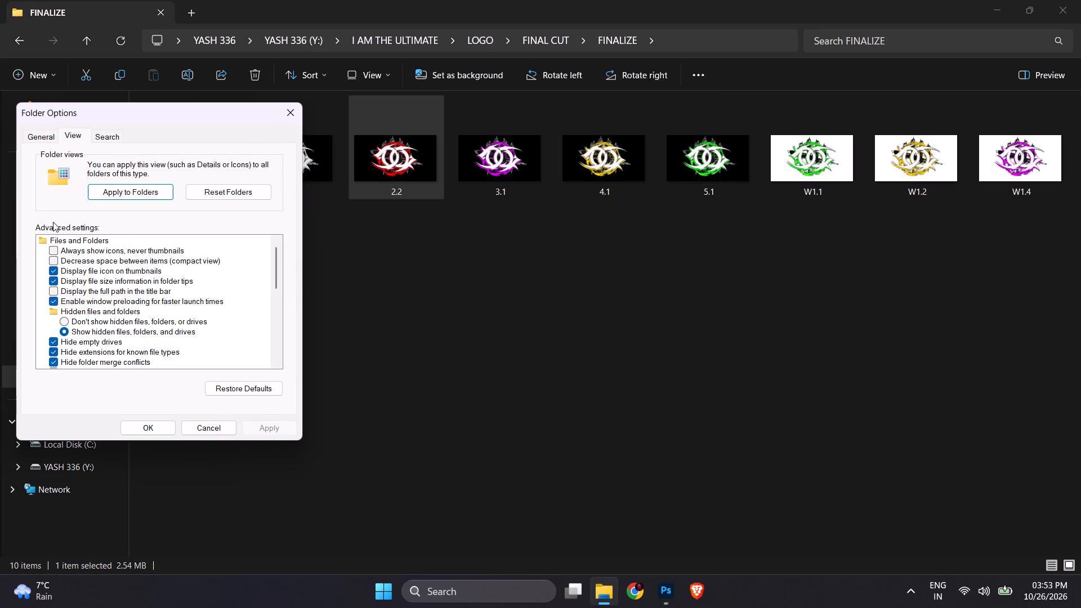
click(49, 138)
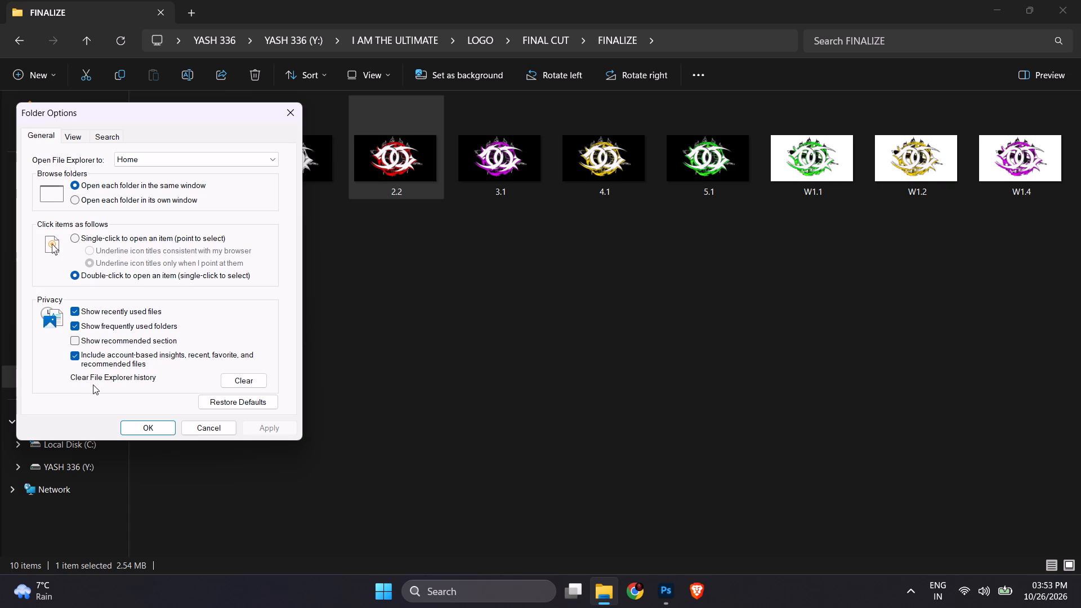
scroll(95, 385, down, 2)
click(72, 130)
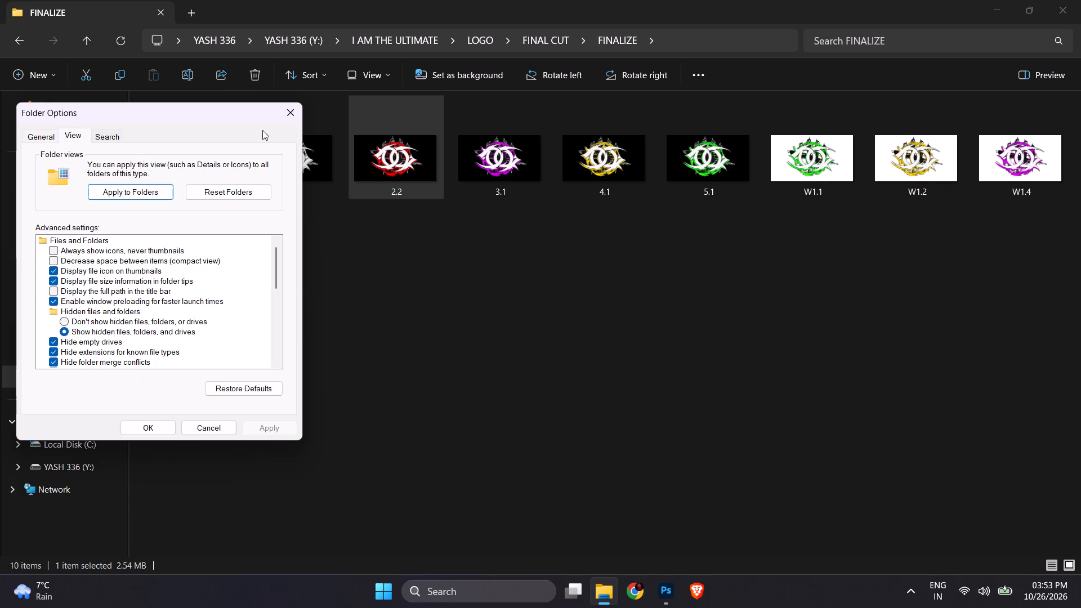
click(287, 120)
Show the details pane and check the file details of the logo images through W1.9, closing the folder window when done.
click(384, 81)
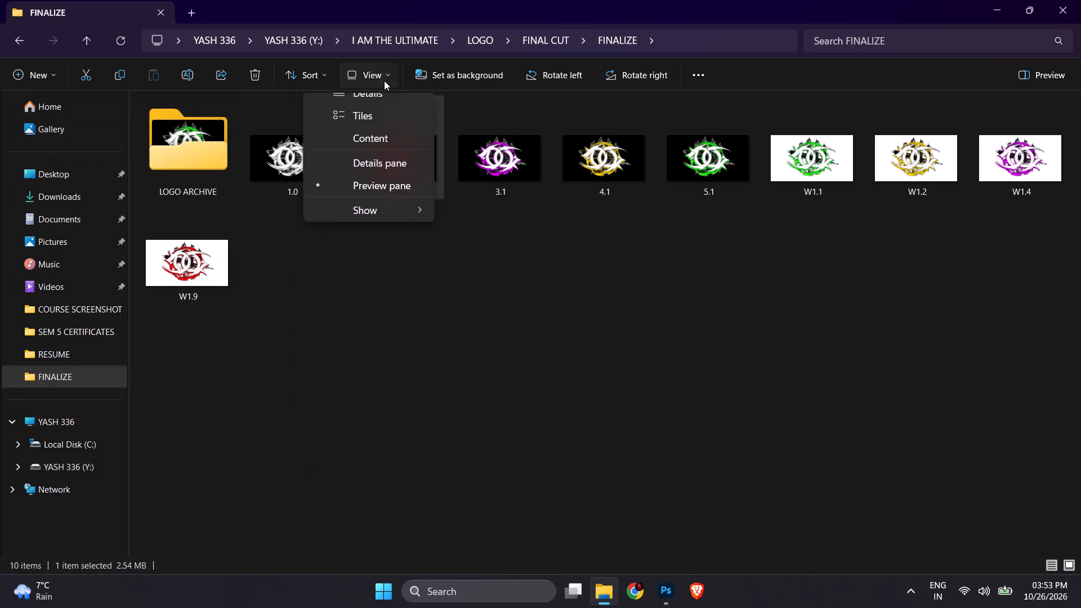
click(349, 295)
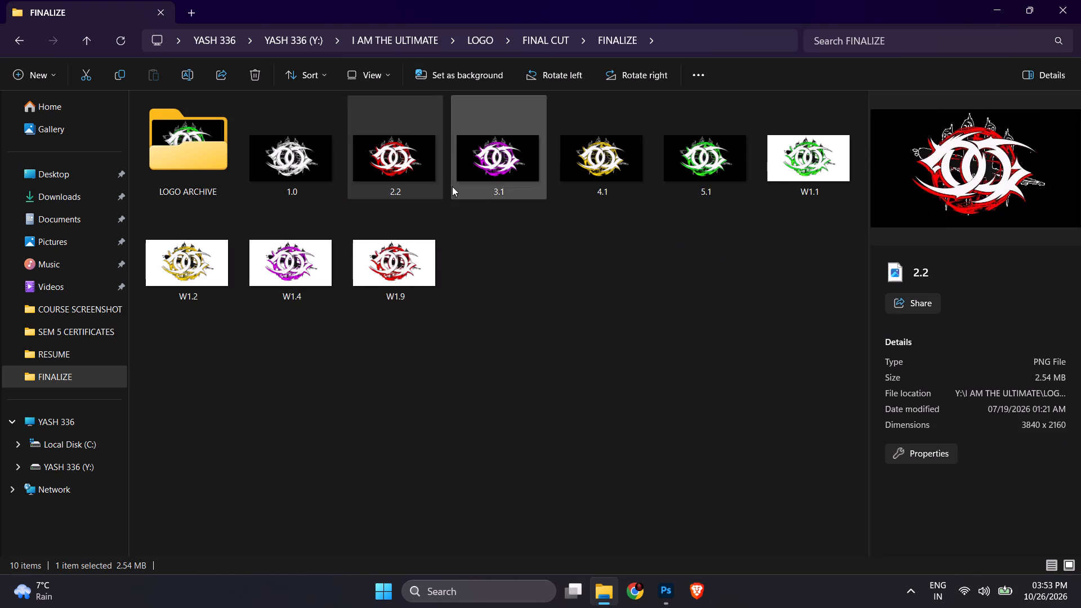
key(Right)
key(Right)
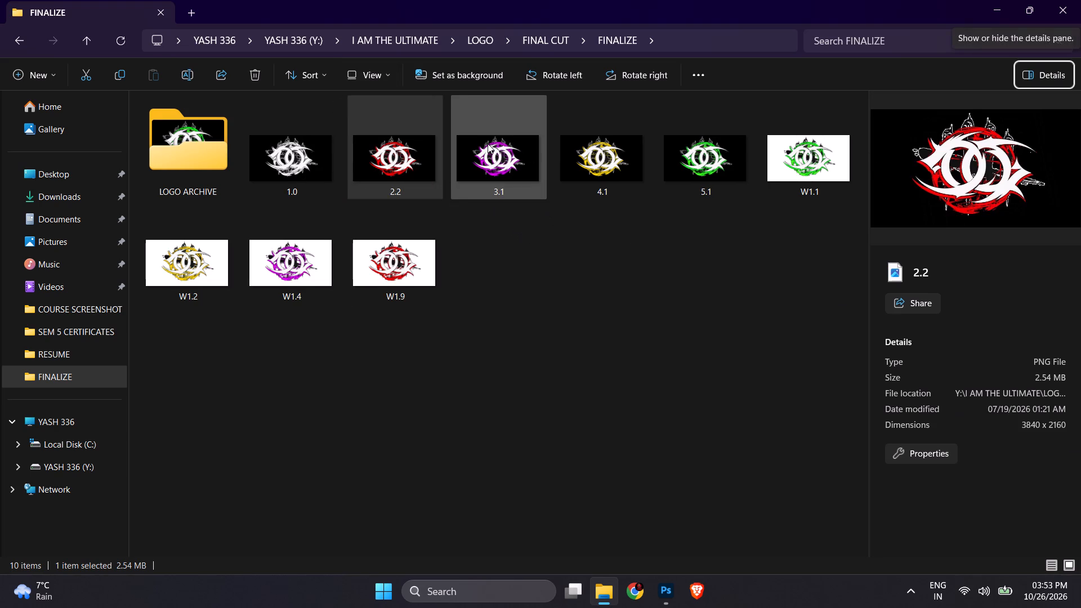
click(488, 144)
click(565, 142)
key(Right)
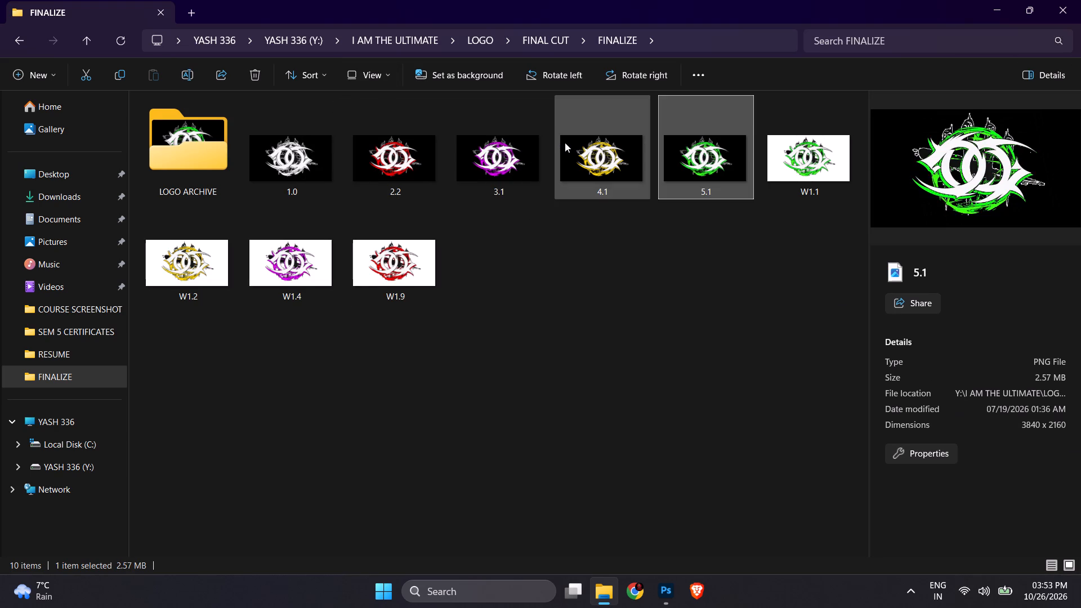
key(Right)
key(Right)
key(Right)
key(Right)
key(Right)
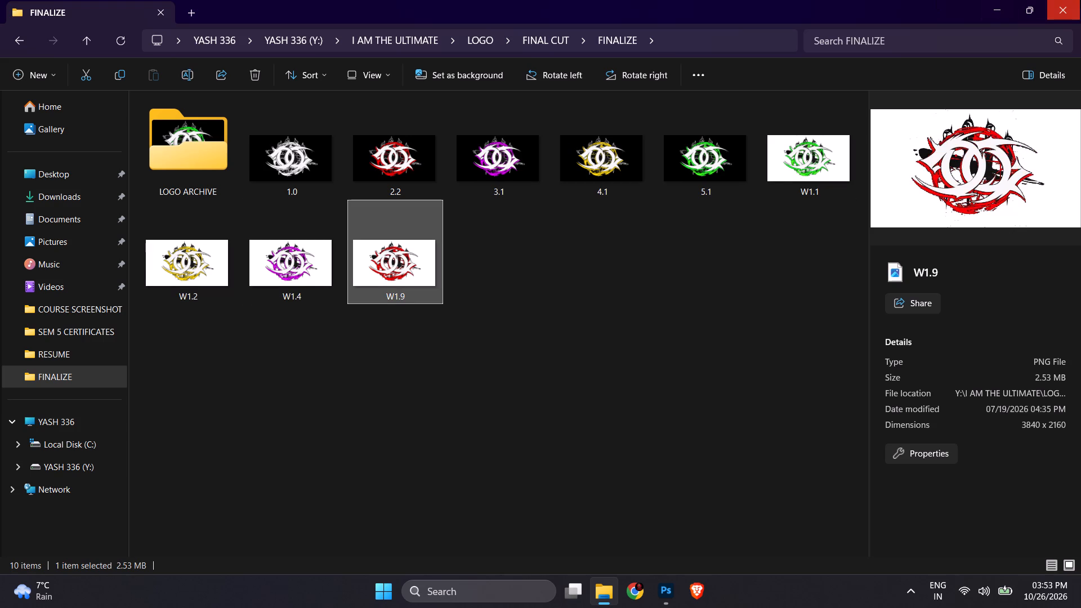
click(1069, 8)
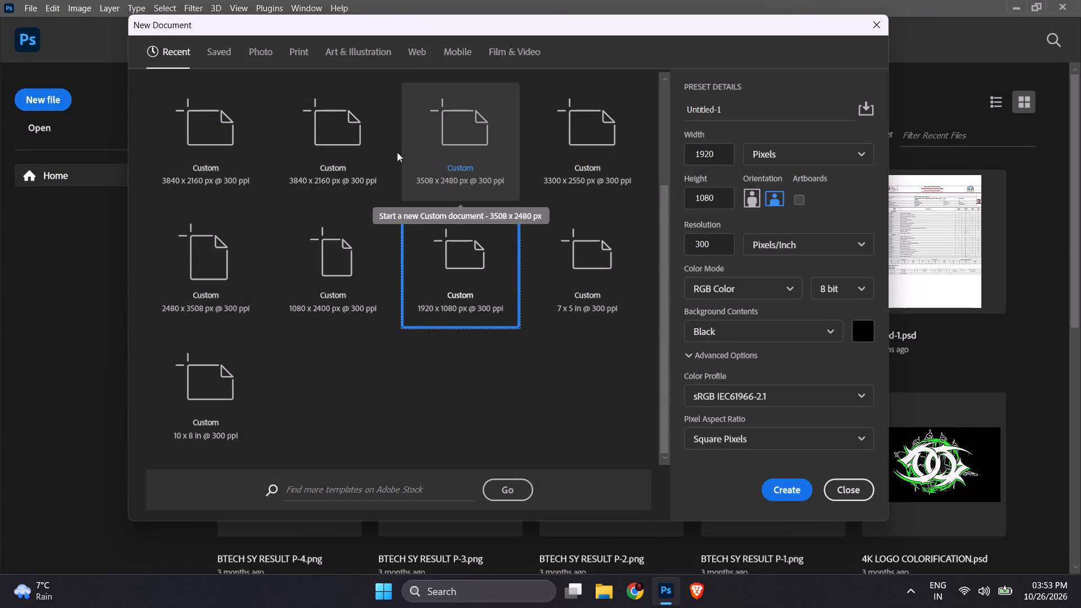
Switch to Chrome and search the web for the 4K resolution size in pixels, closing the browser when done.
scroll(340, 150, up, 1)
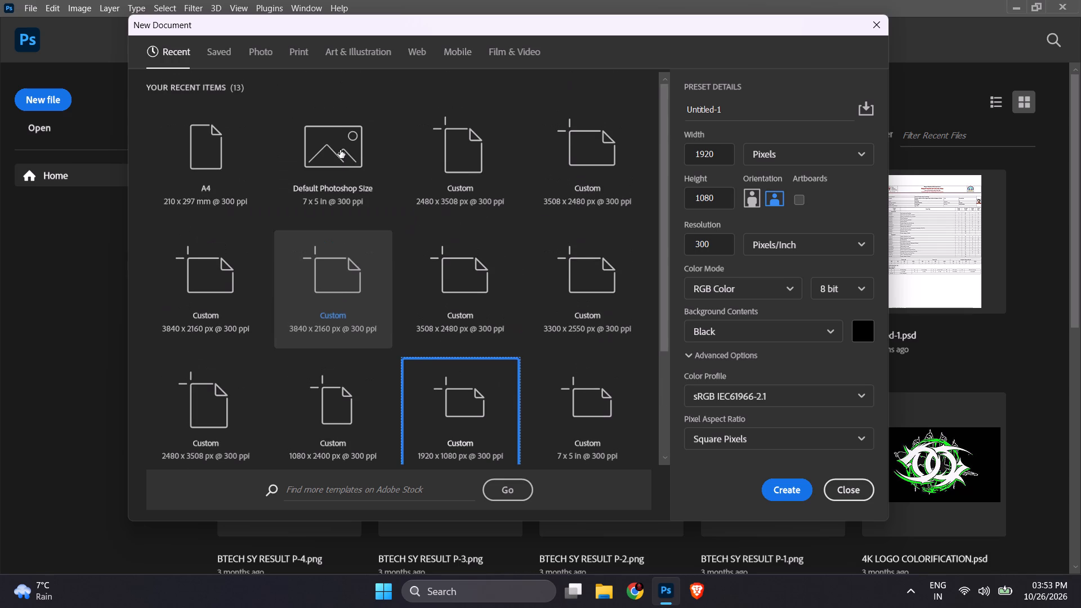
scroll(340, 150, up, 1)
click(644, 585)
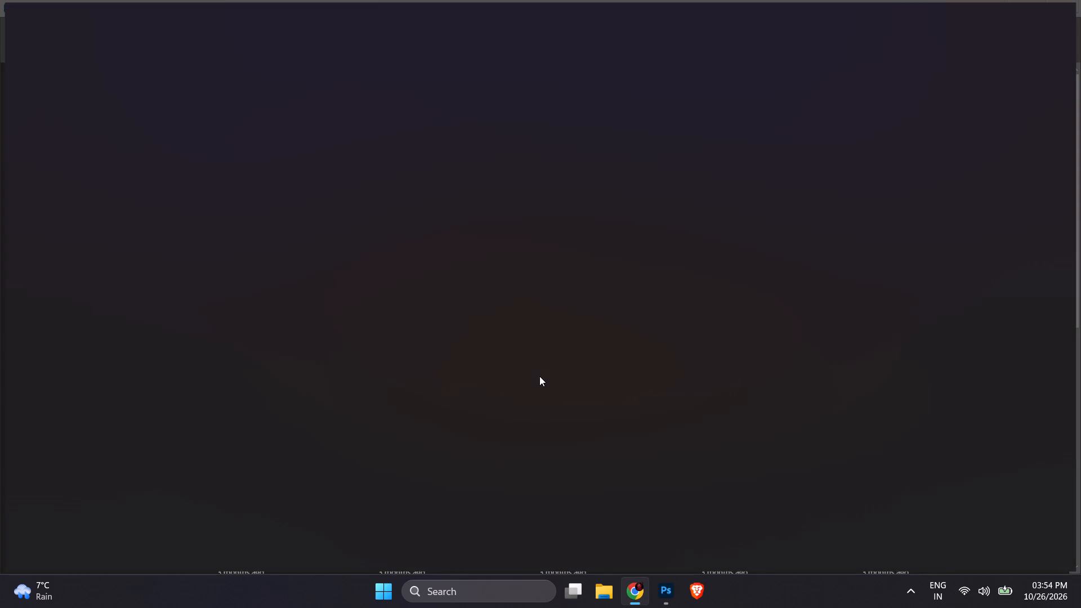
text(4K)
key(space)
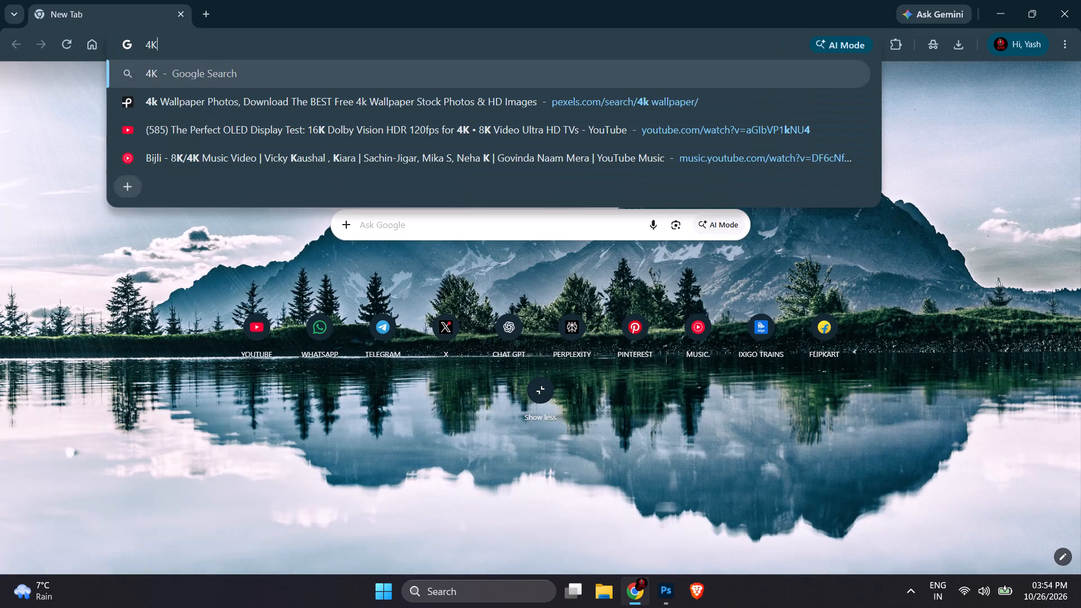
text(RESO)
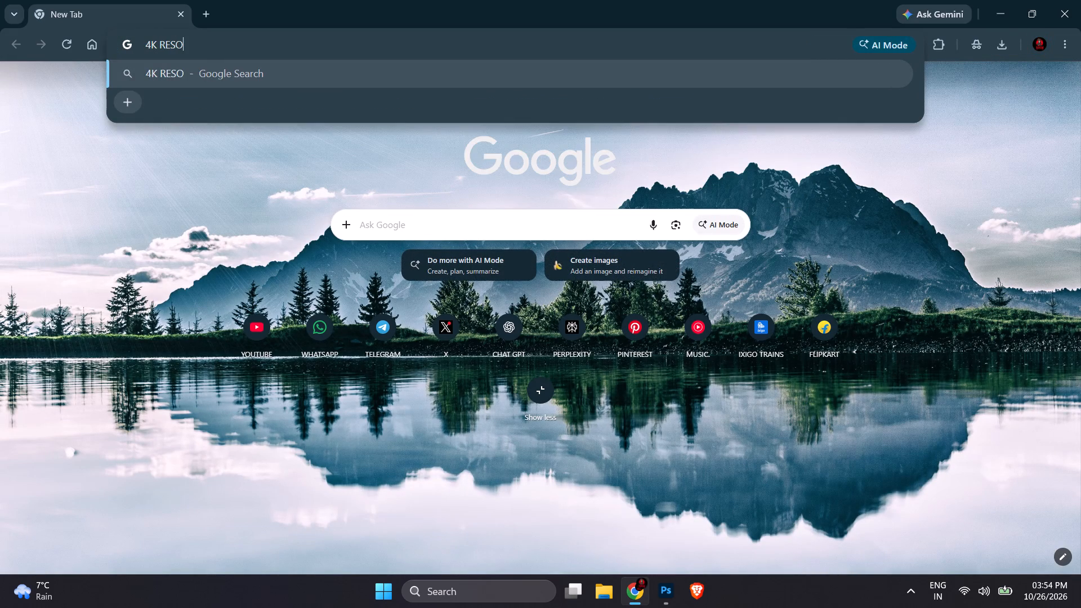
text(UL)
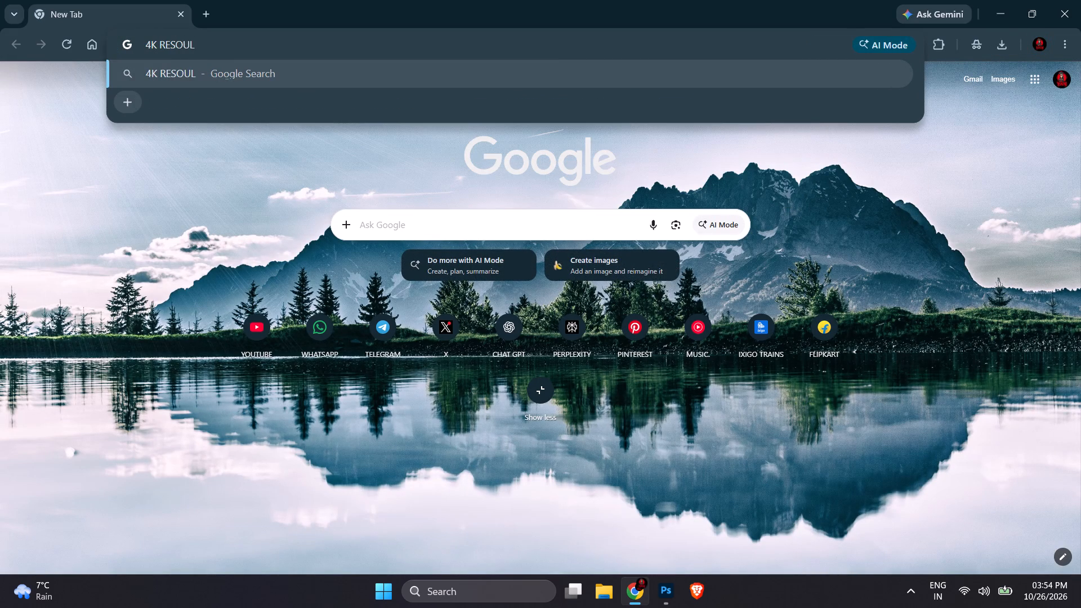
text(UTION SIX)
key(BackSpace)
text(ZE IN PIXELS)
key(Return)
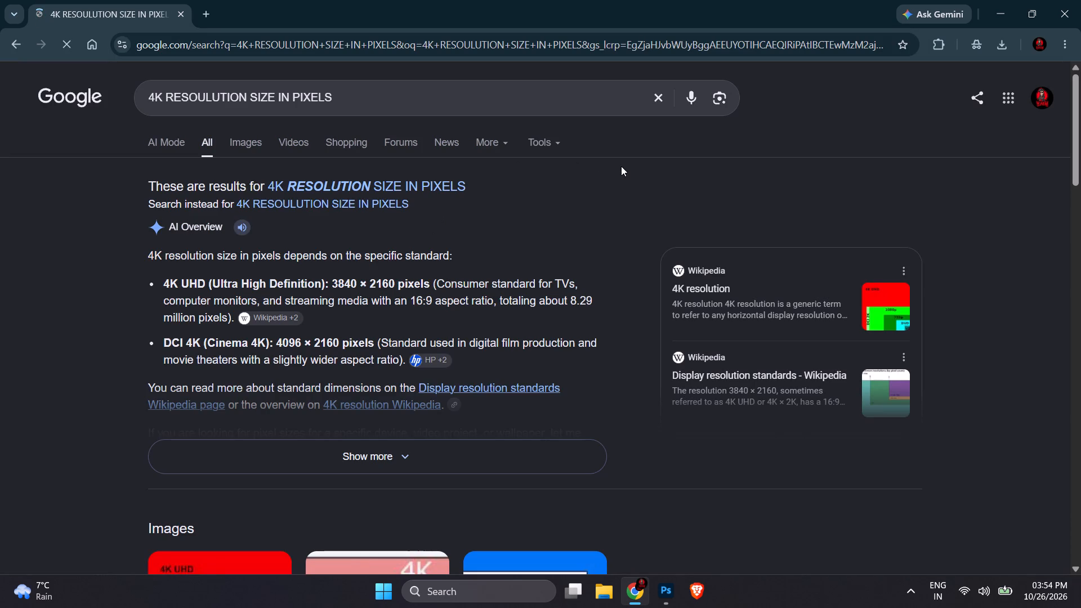
click(1080, 0)
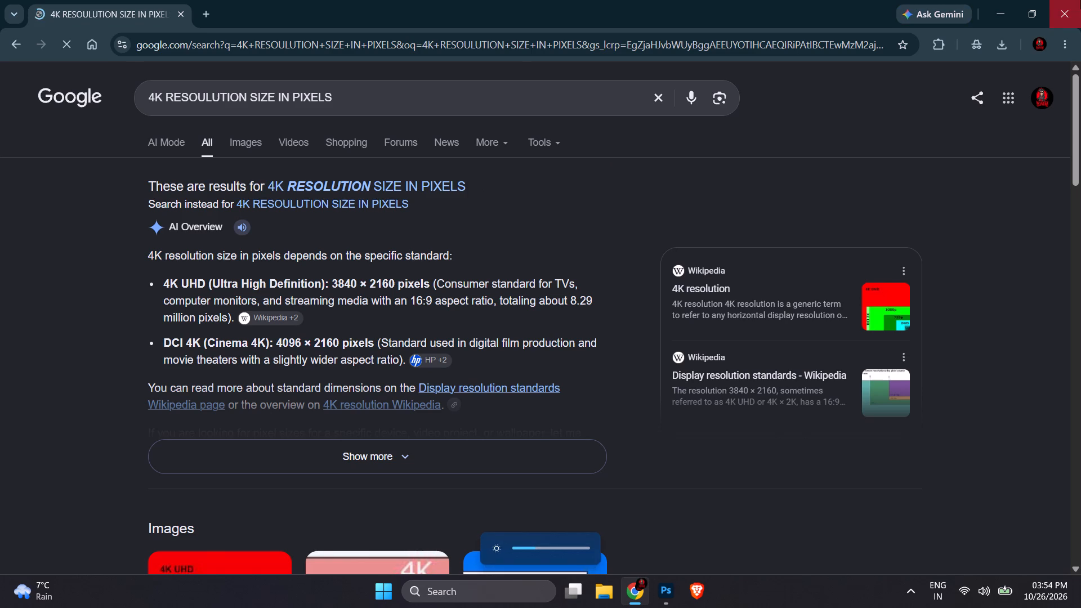
Create a new Photoshop document from the custom 3840 x 2160 px, 300 ppi preset with a black background.
click(307, 282)
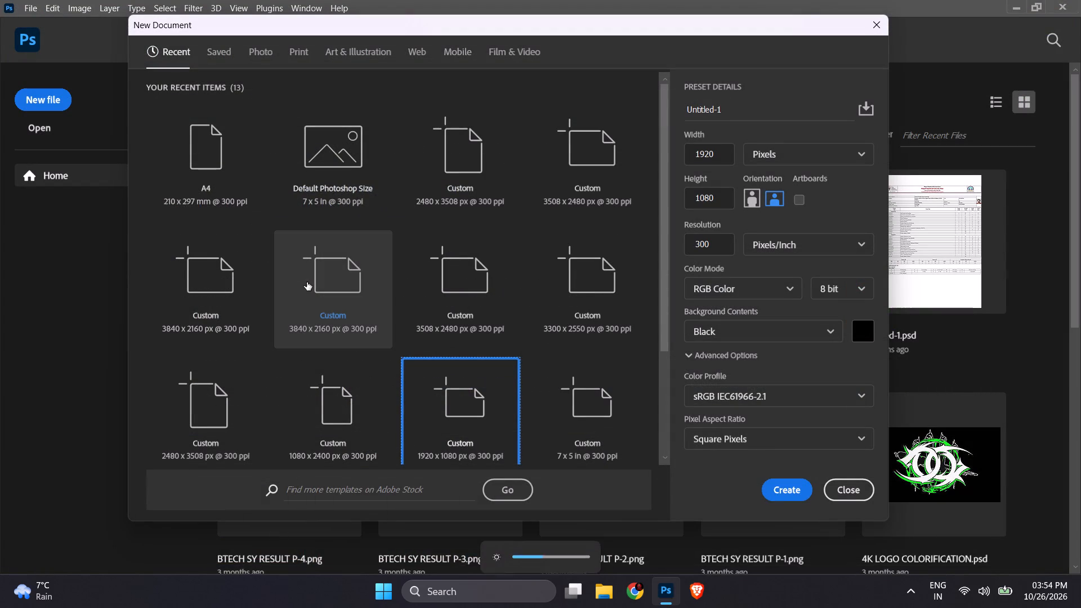
double_click(334, 295)
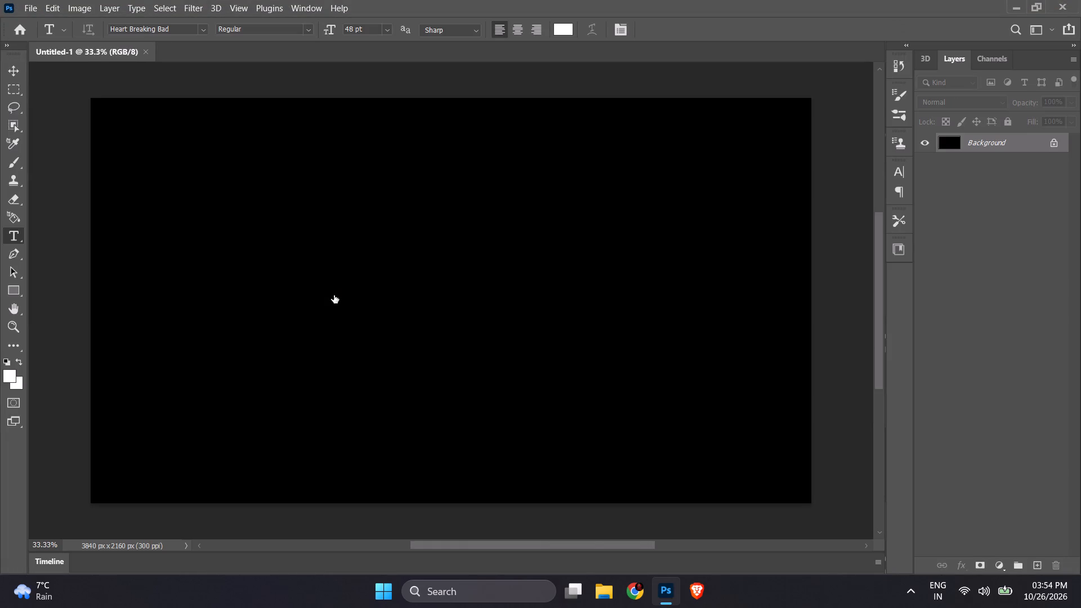
Unlock the Background layer, converting it to a regular layer.
click(924, 141)
click(1055, 145)
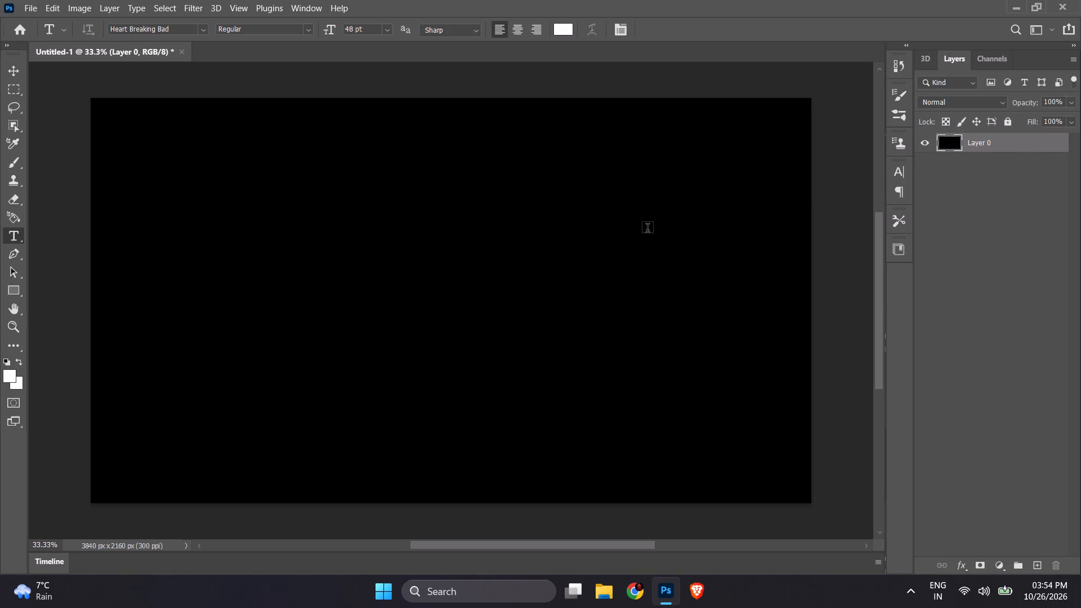
Set the text font to deadpack demo.
click(640, 226)
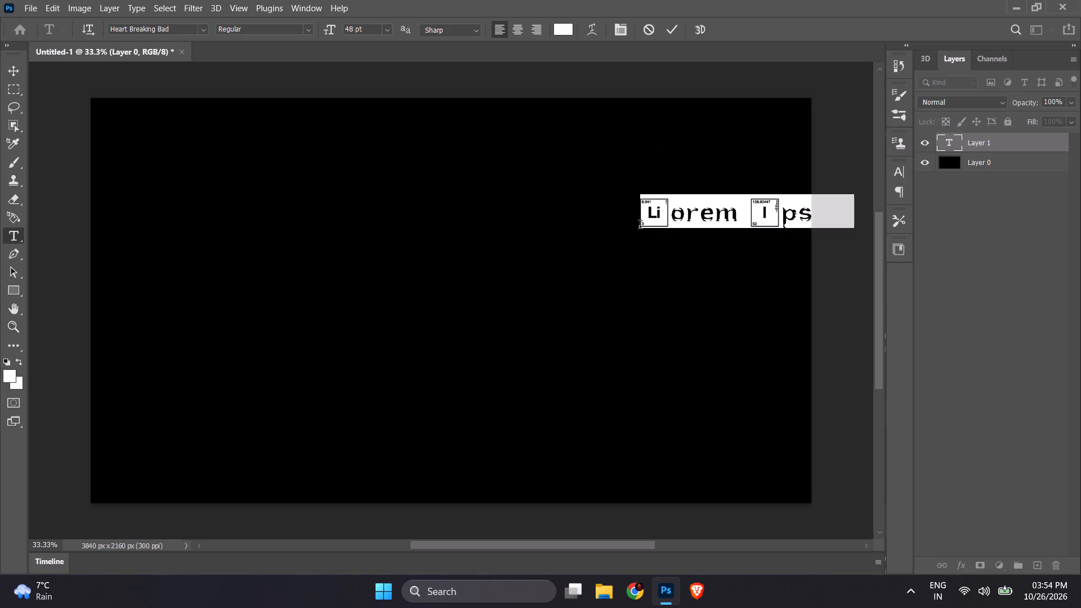
click(653, 23)
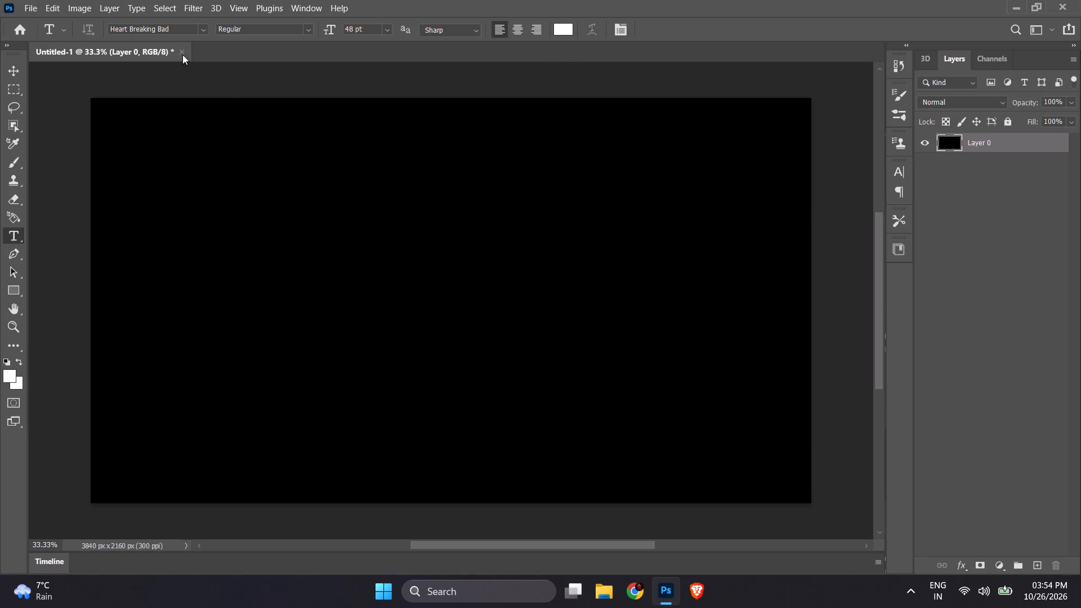
click(198, 30)
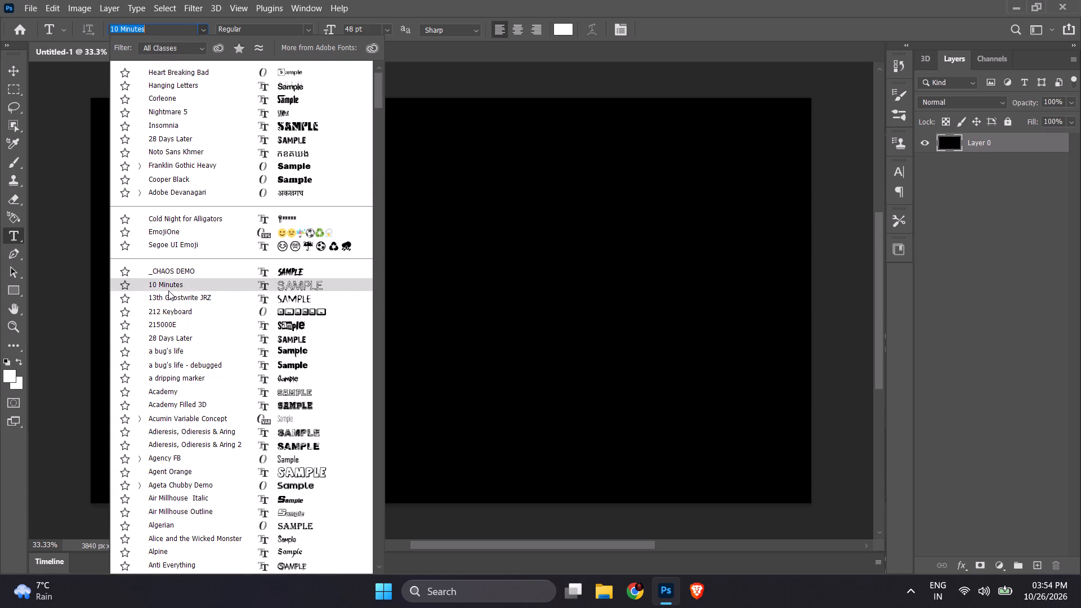
scroll(168, 290, down, 3)
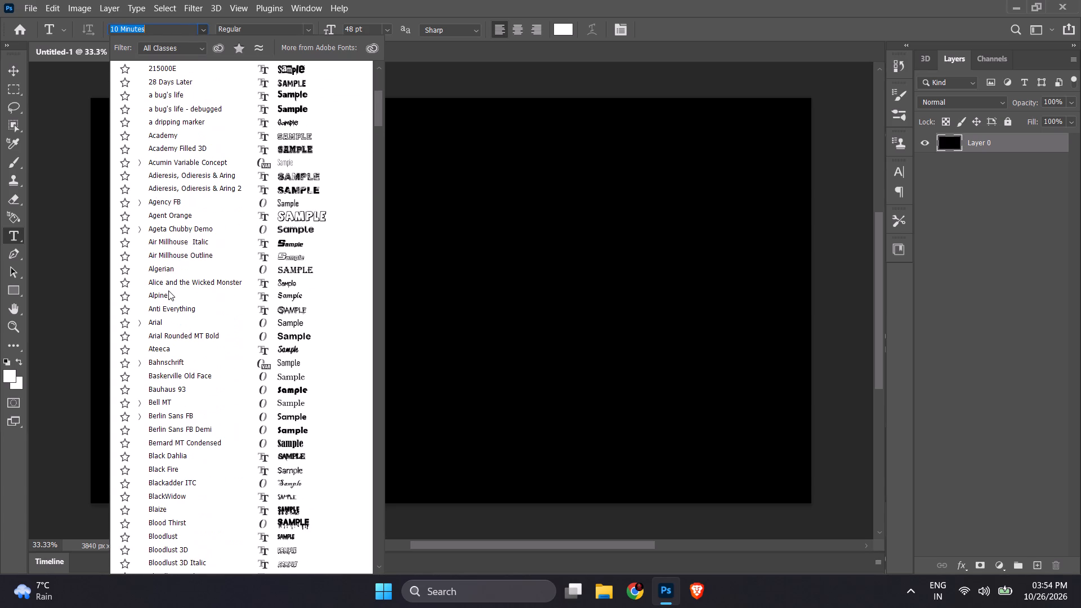
scroll(168, 290, down, 9)
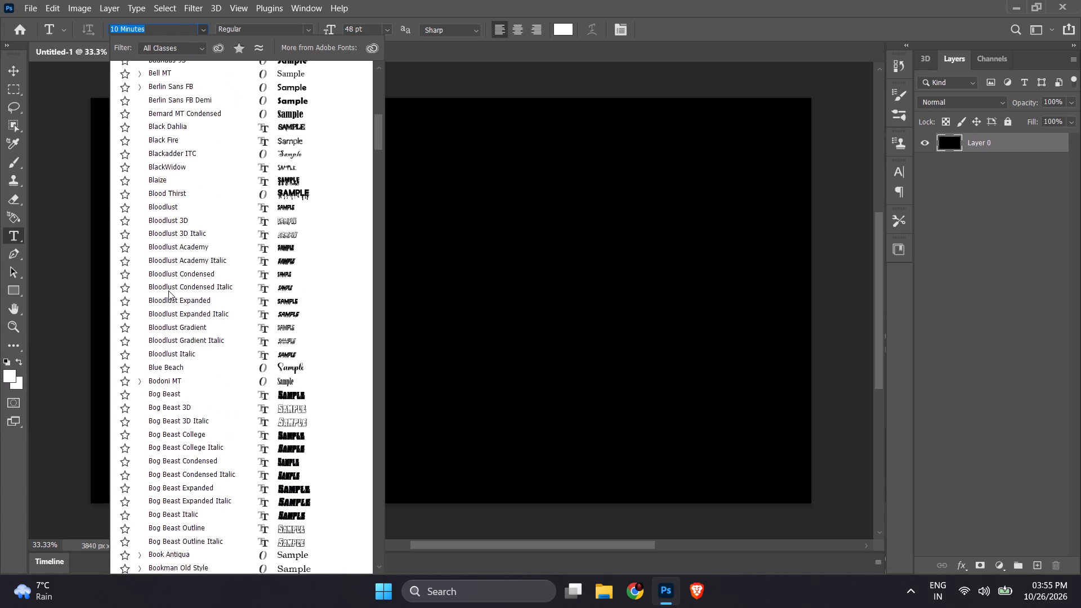
scroll(168, 290, down, 7)
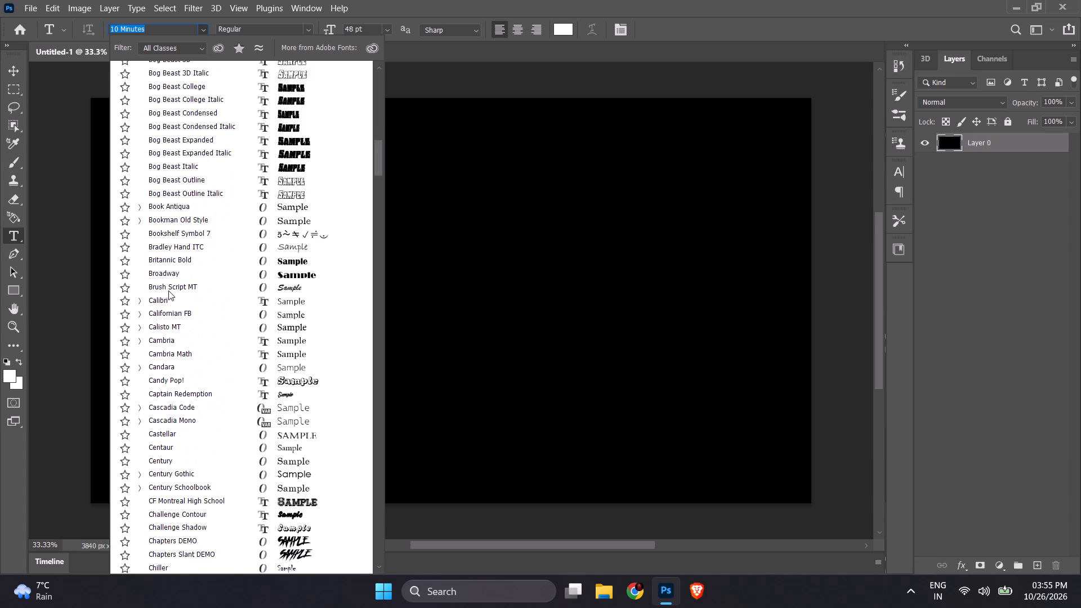
scroll(168, 290, down, 7)
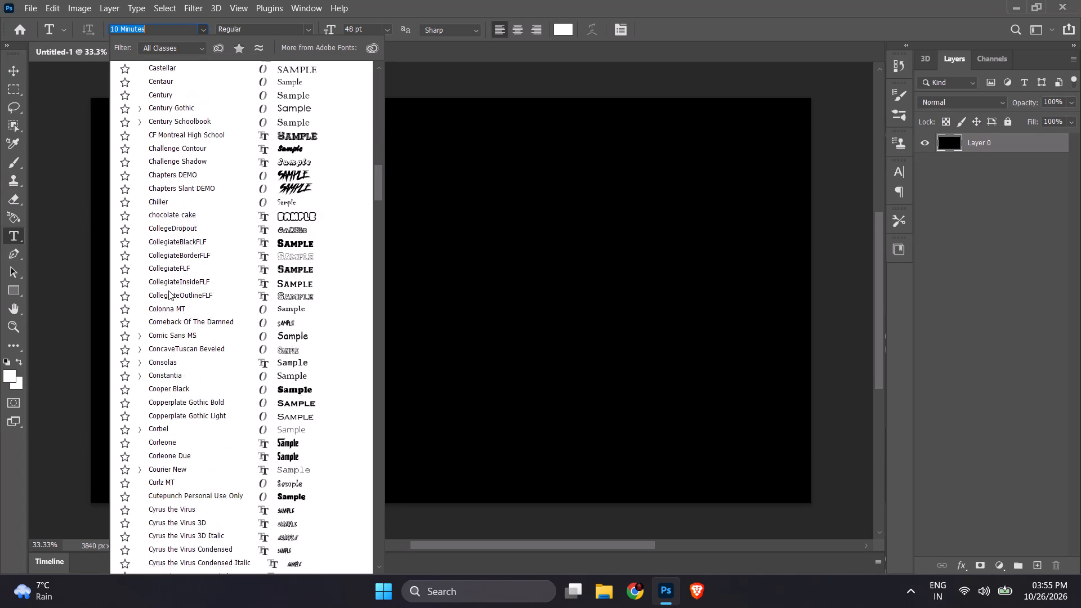
scroll(168, 290, down, 4)
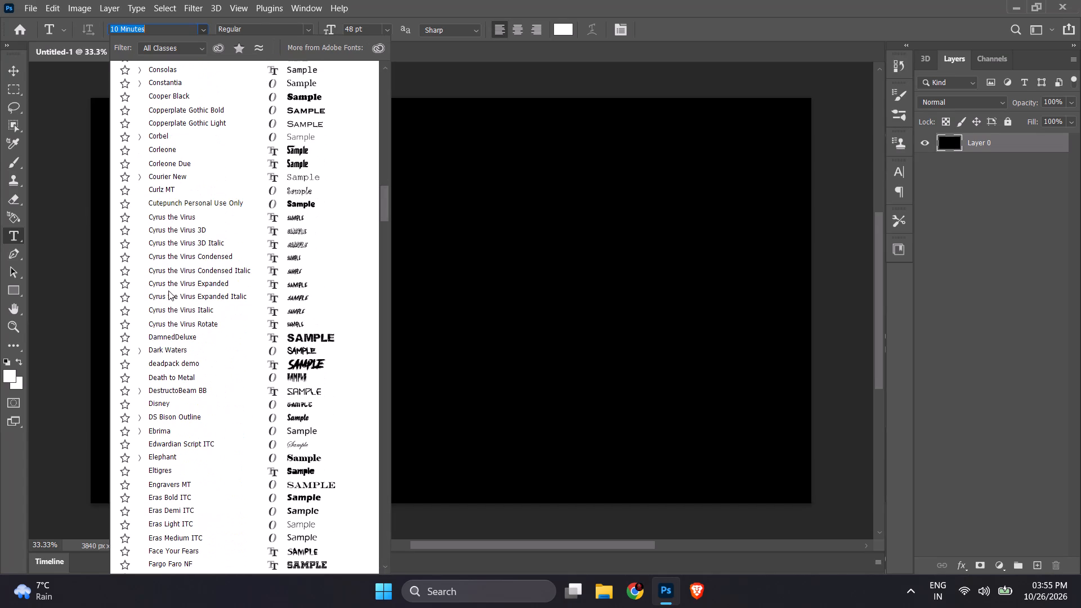
click(170, 365)
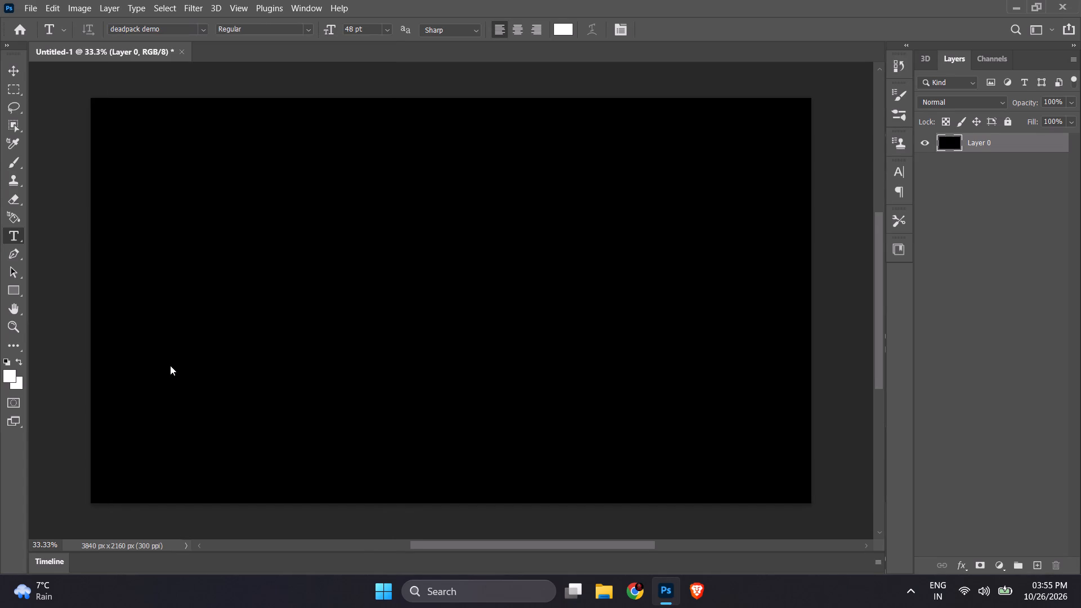
Add a text layer near the canvas's top edge, replacing the placeholder text with the single letter "I".
click(228, 140)
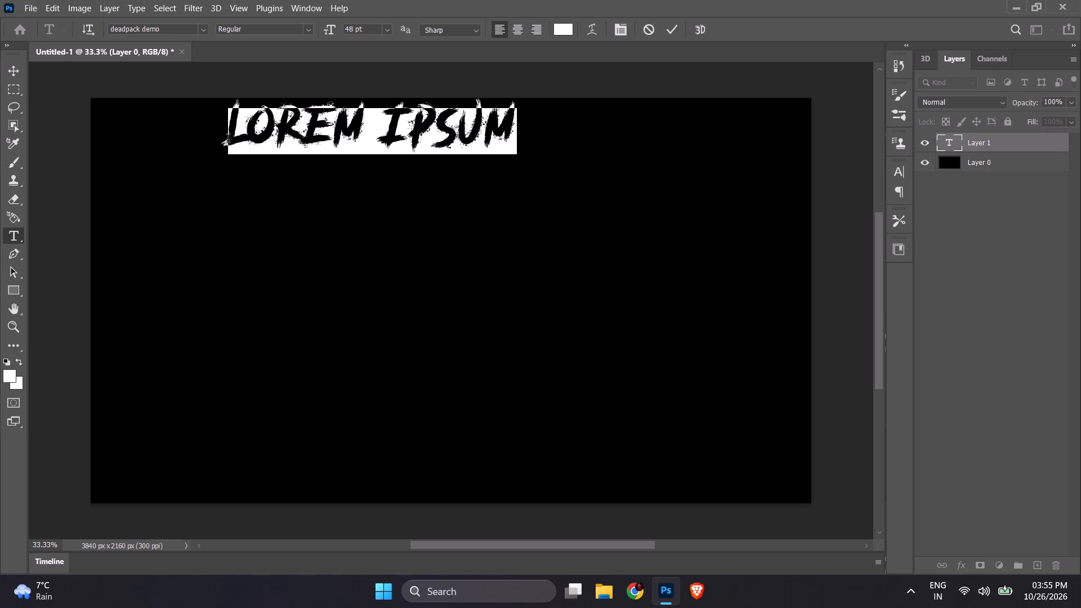
click(511, 140)
key(BackSpace)
key(BackSpace)
key(BackSpace)
key(BackSpace)
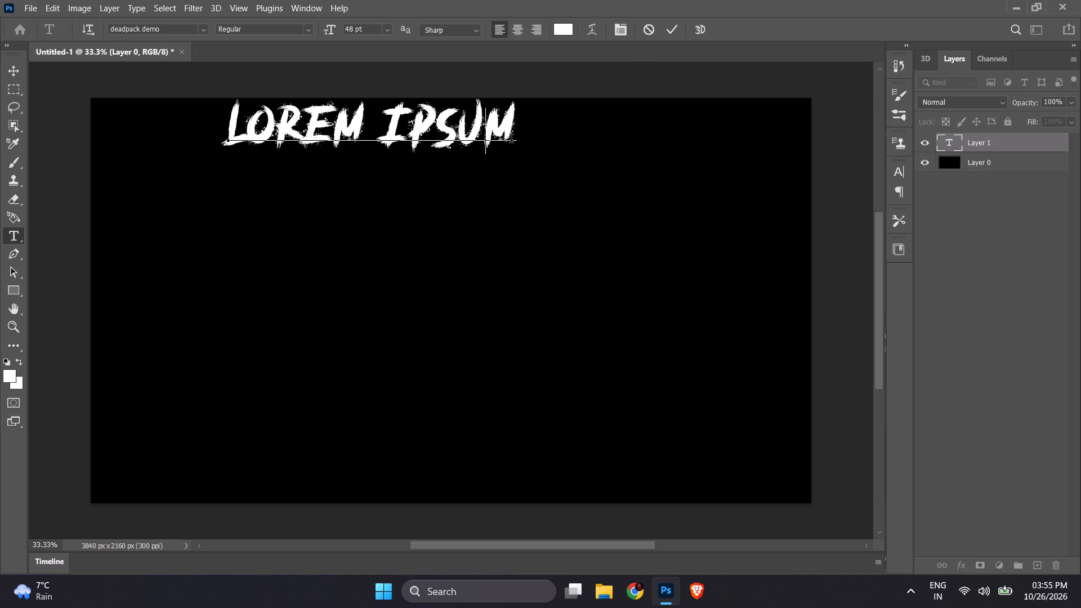
key(BackSpace)
key(BackSpace)
key(BackSpace)
key(BackSpace)
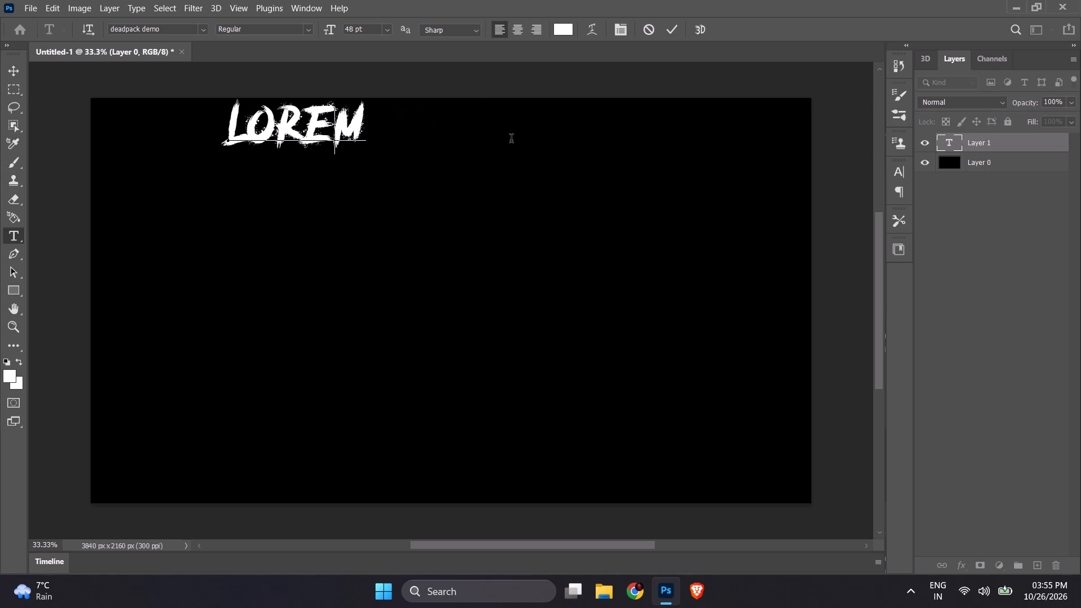
key(BackSpace)
key(BackSpace)
key(BackSpace)
key(BackSpace)
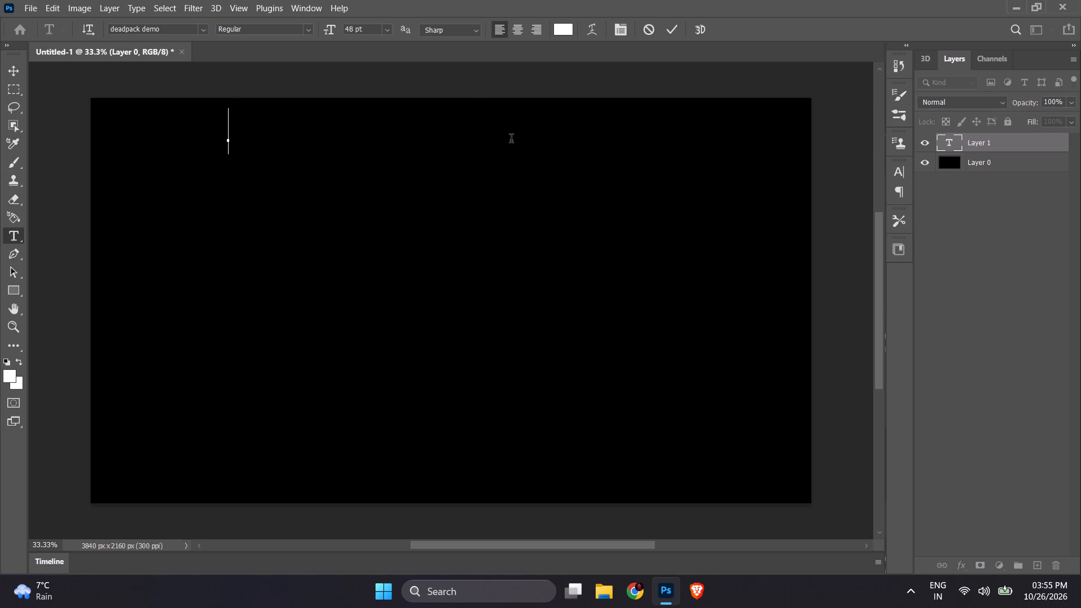
key(shift+i)
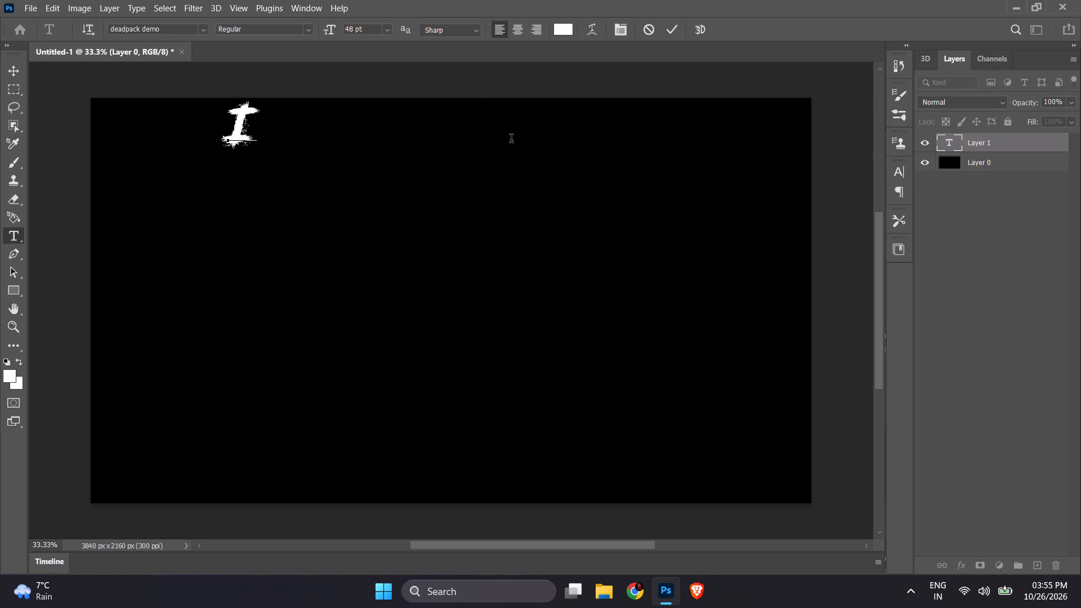
key(space)
text(AM)
key(space)
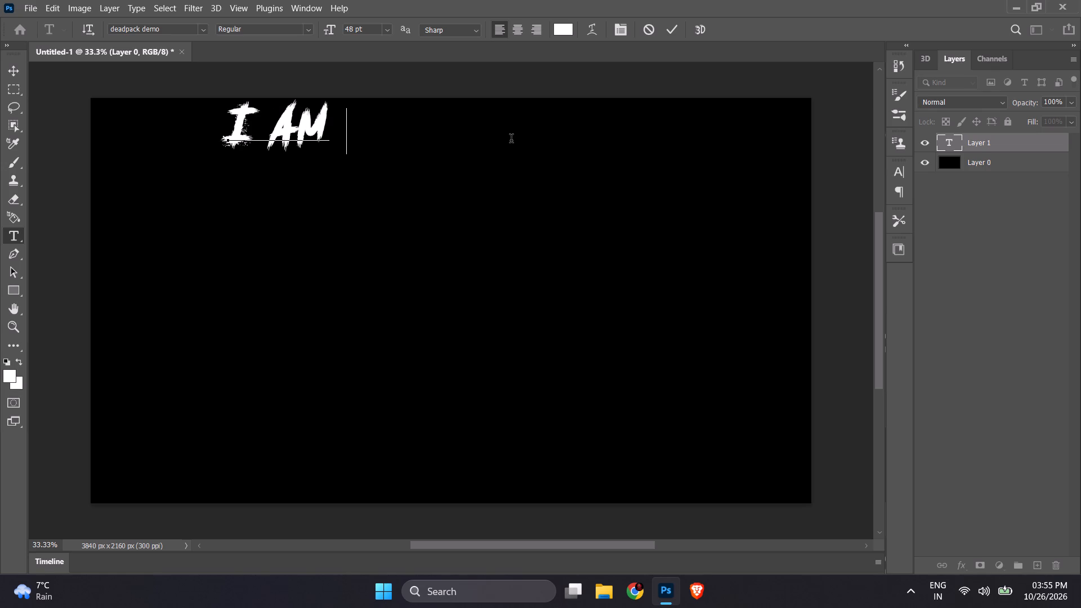
key(BackSpace)
key(BackSpace)
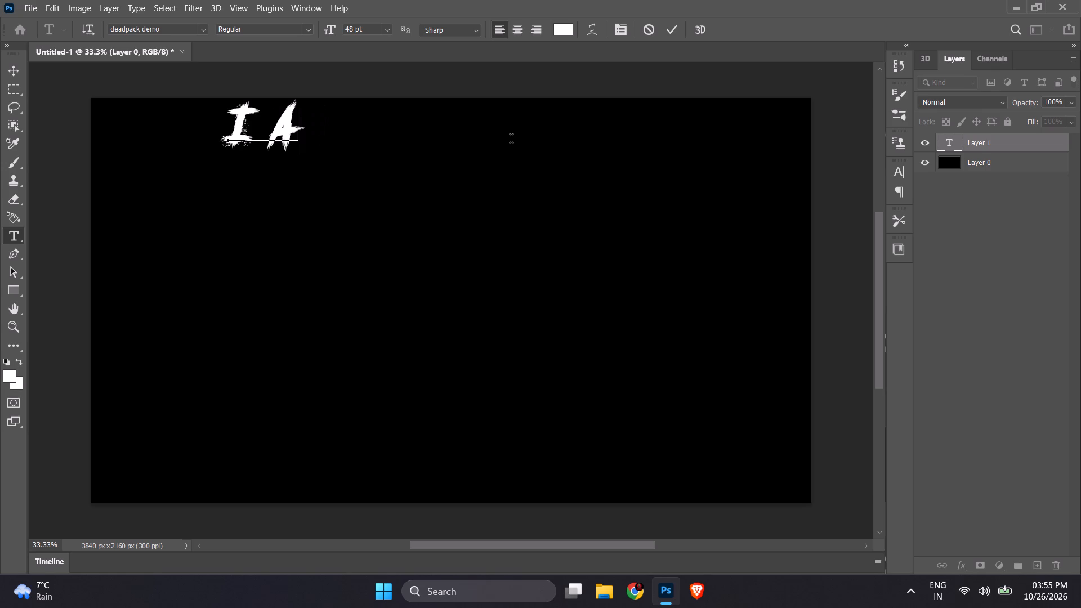
key(BackSpace)
key(BackSpace)
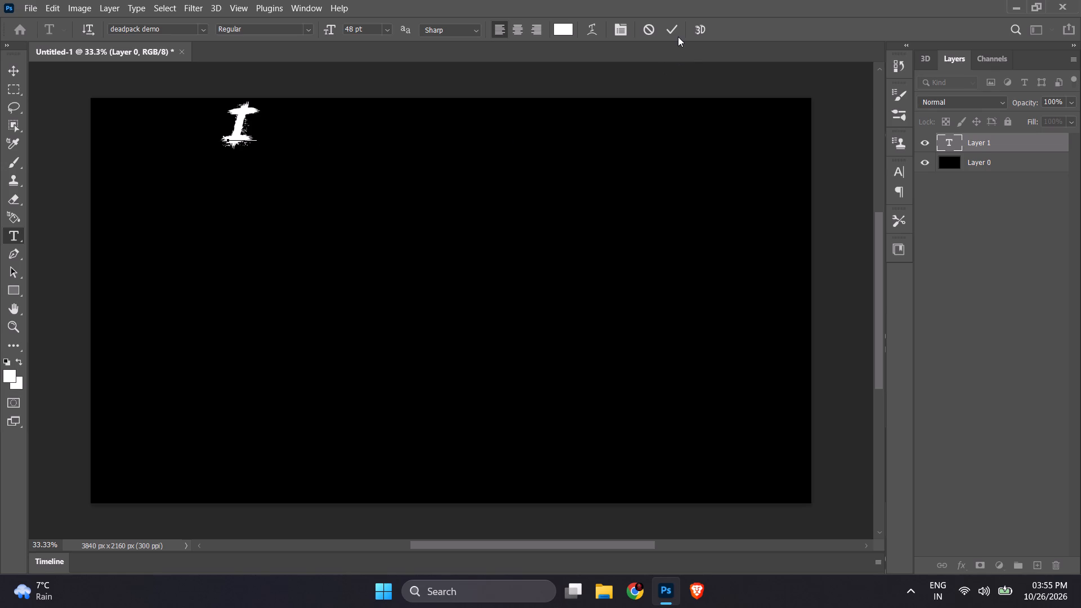
click(674, 34)
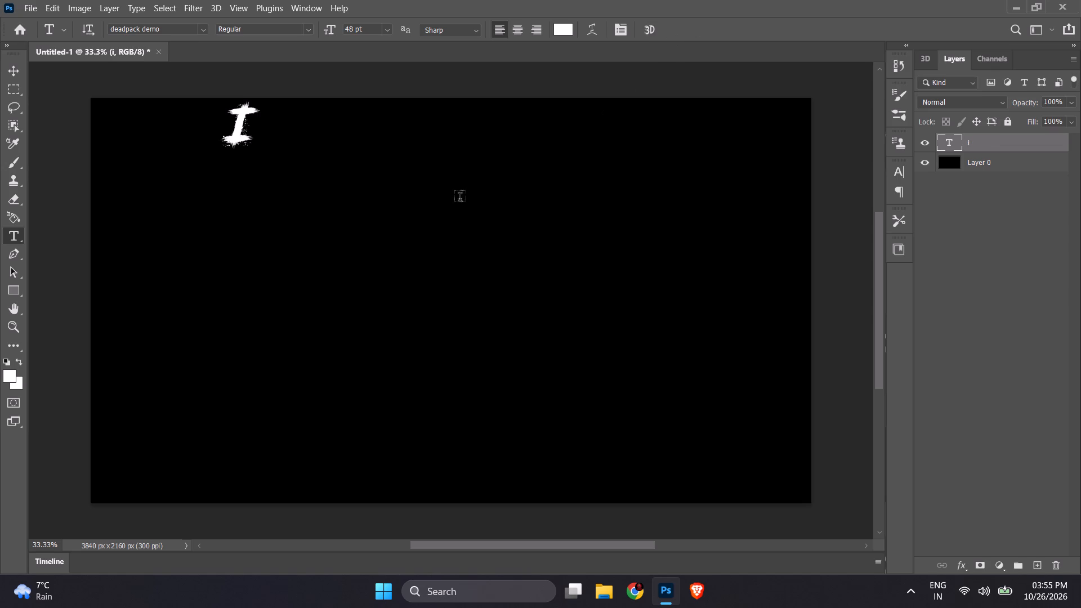
Add a separate text layer reading "AM" to the right of the I on the canvas.
click(399, 158)
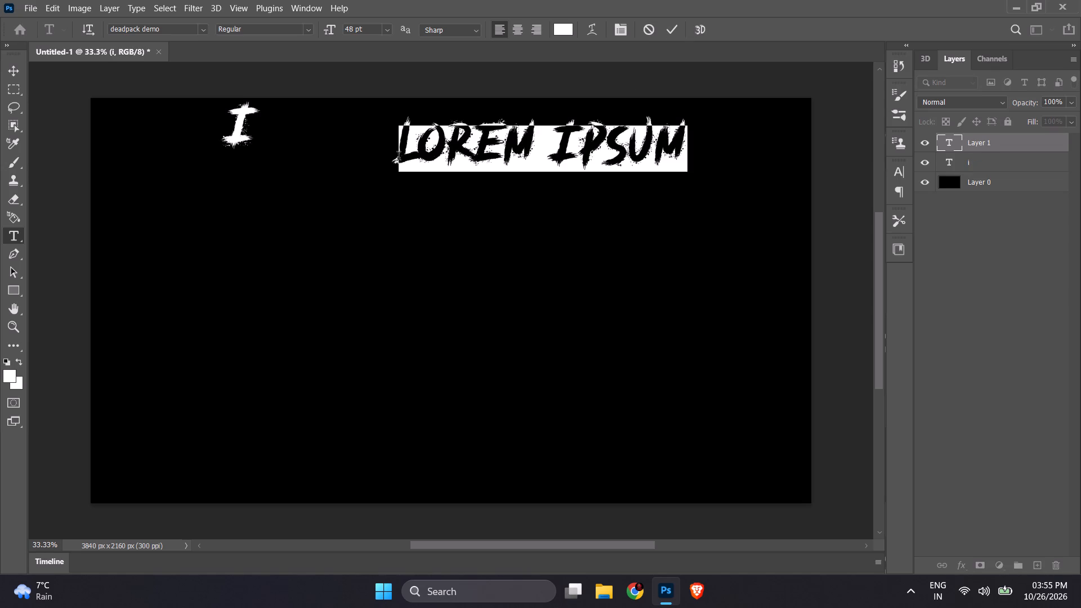
text(AM)
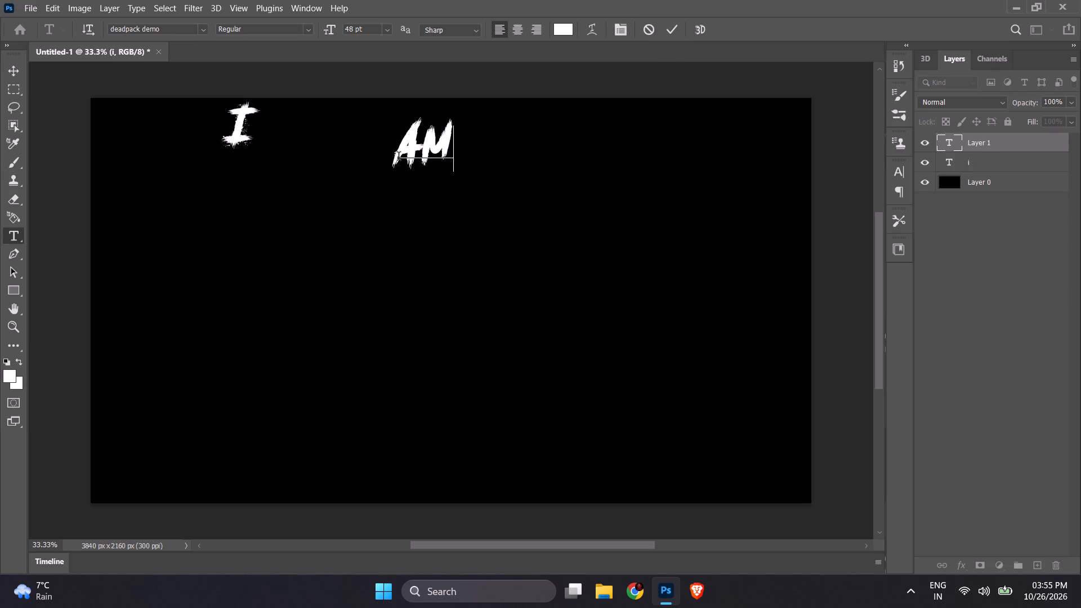
key(Return)
key(BackSpace)
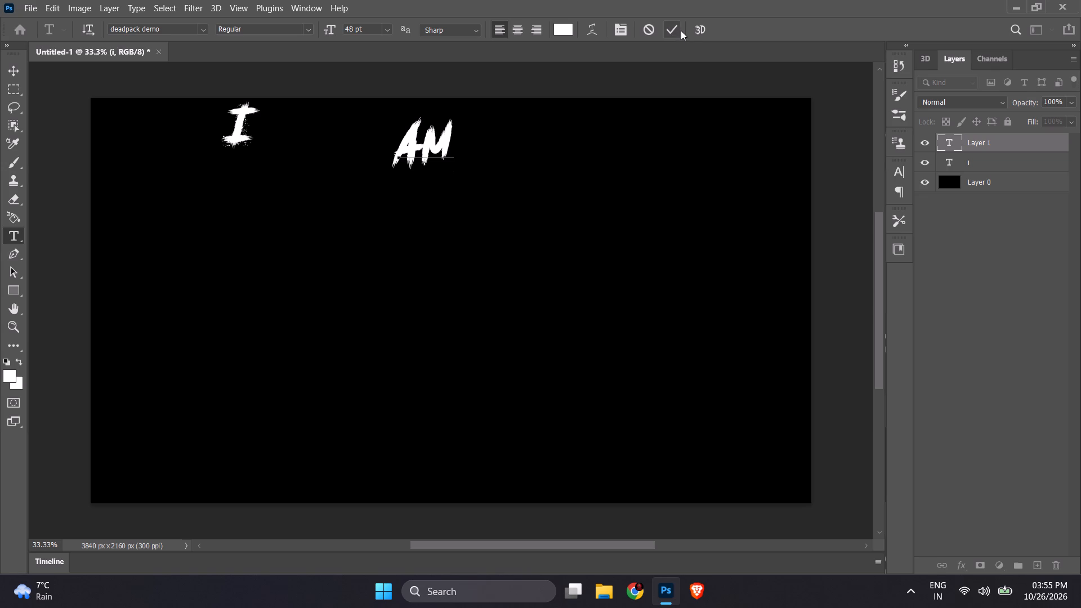
click(681, 30)
Add a separate text layer reading "THE" below the AM text.
click(358, 236)
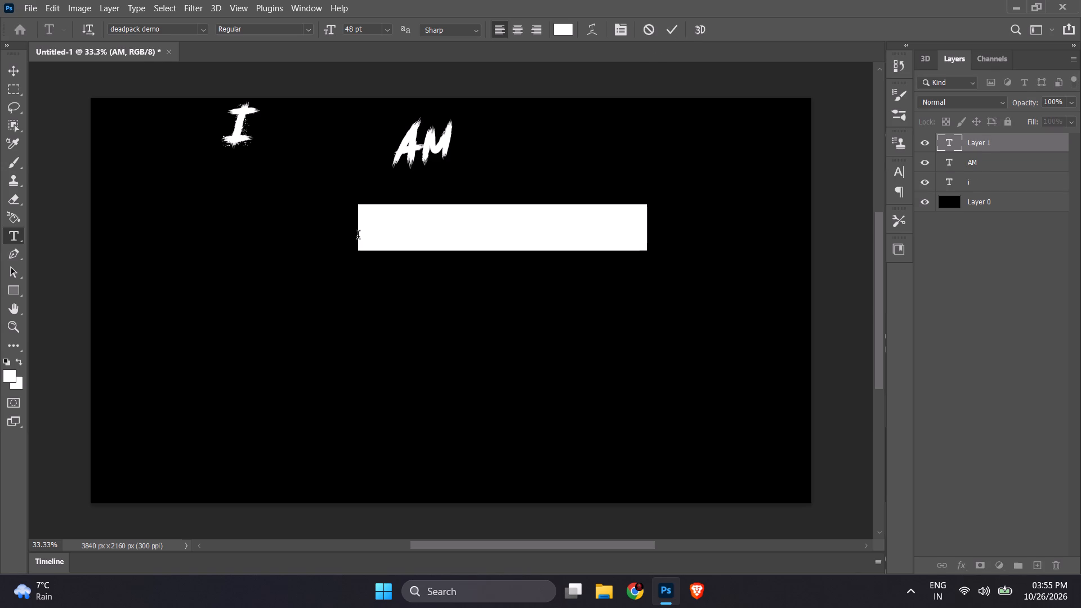
text(THE)
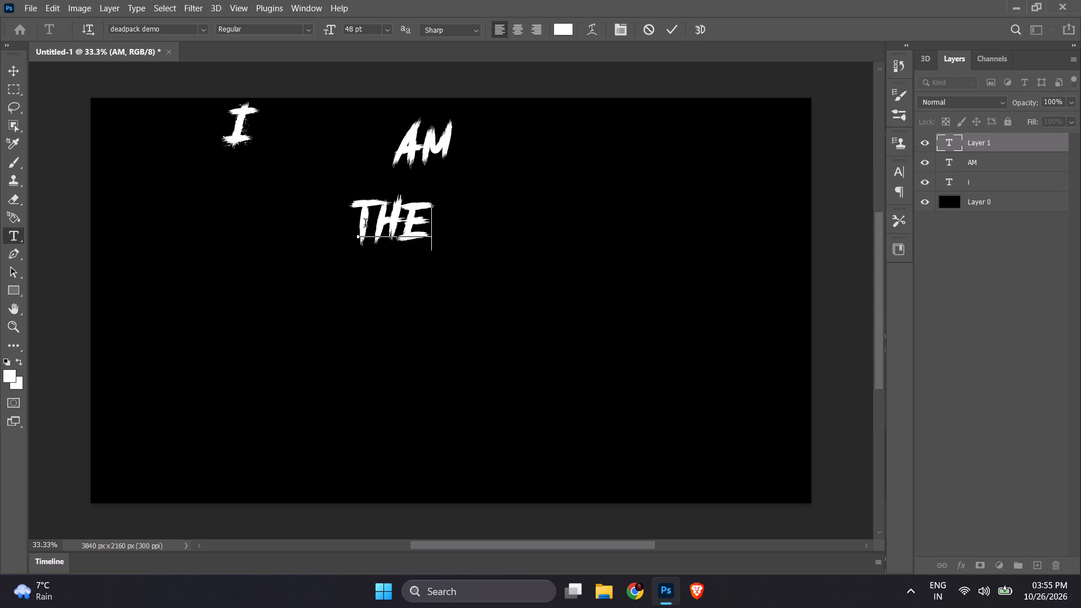
click(670, 30)
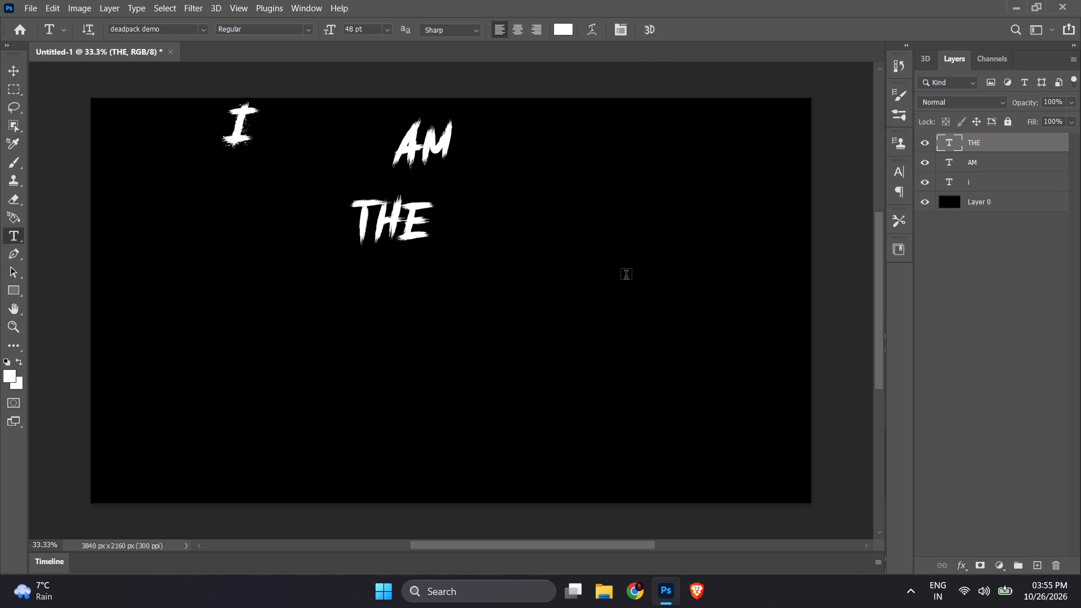
Add a separate text layer reading "ULTIMATE" below and to the right of THE, near the canvas's right edge.
click(614, 315)
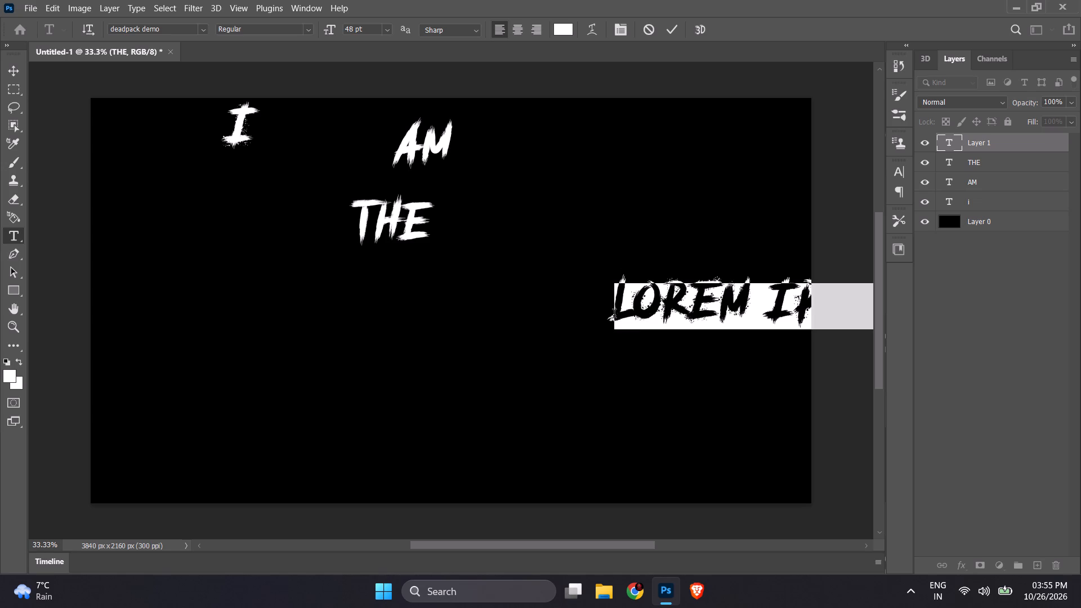
text(ULTIMATE)
key(Return)
key(BackSpace)
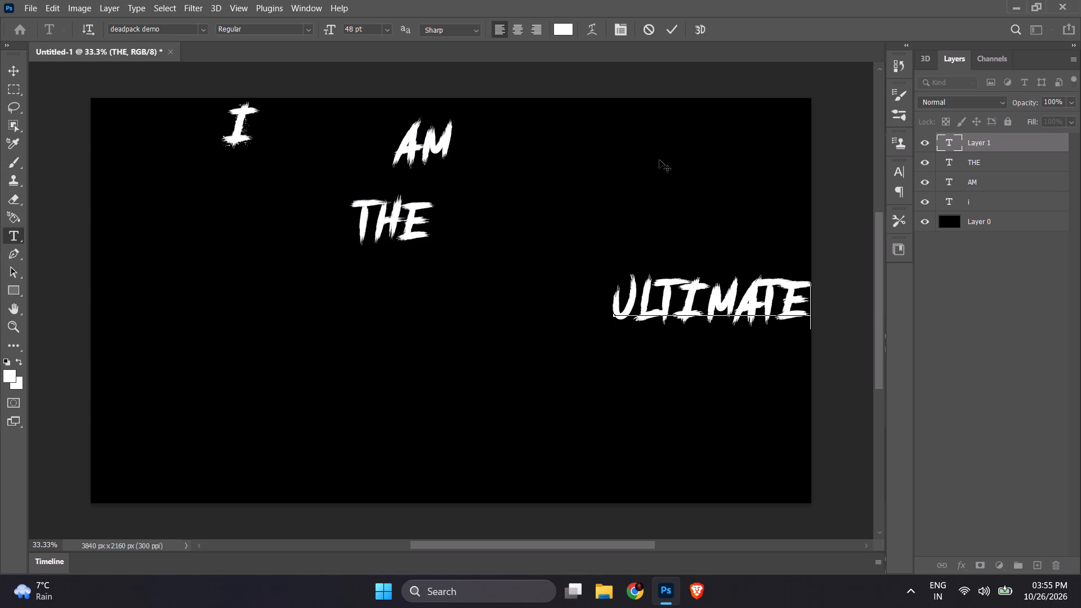
click(667, 31)
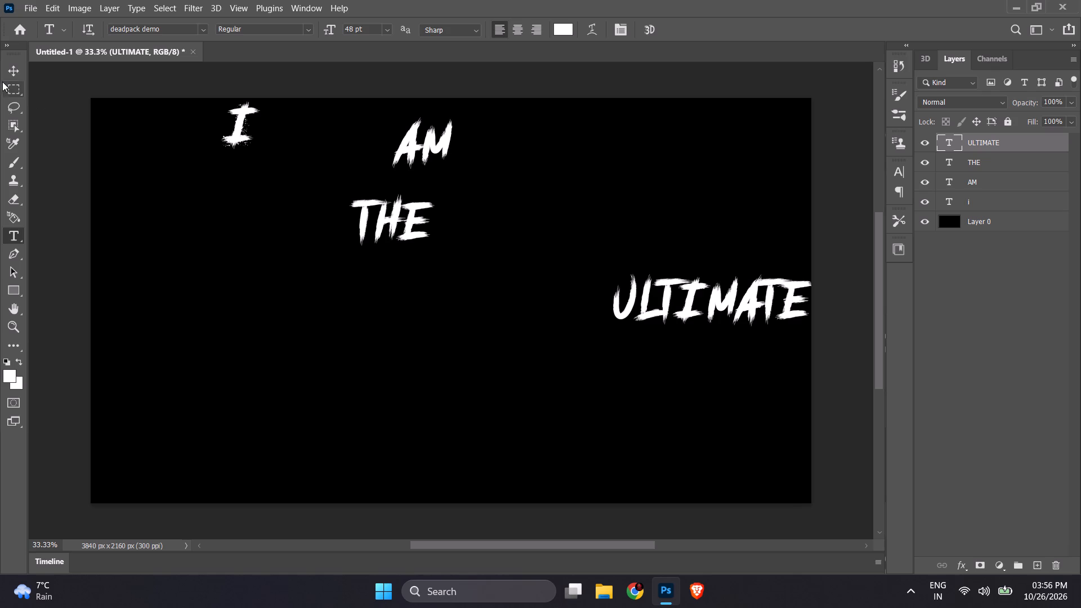
Move the I text slightly down and left toward the canvas's upper-left corner.
click(15, 66)
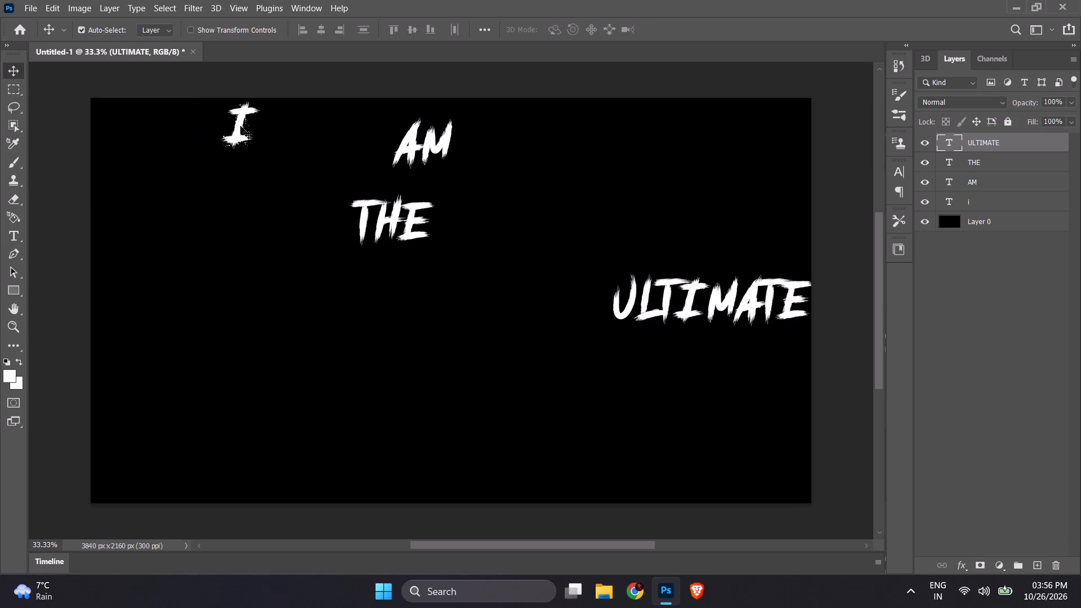
drag(240, 126, 169, 146)
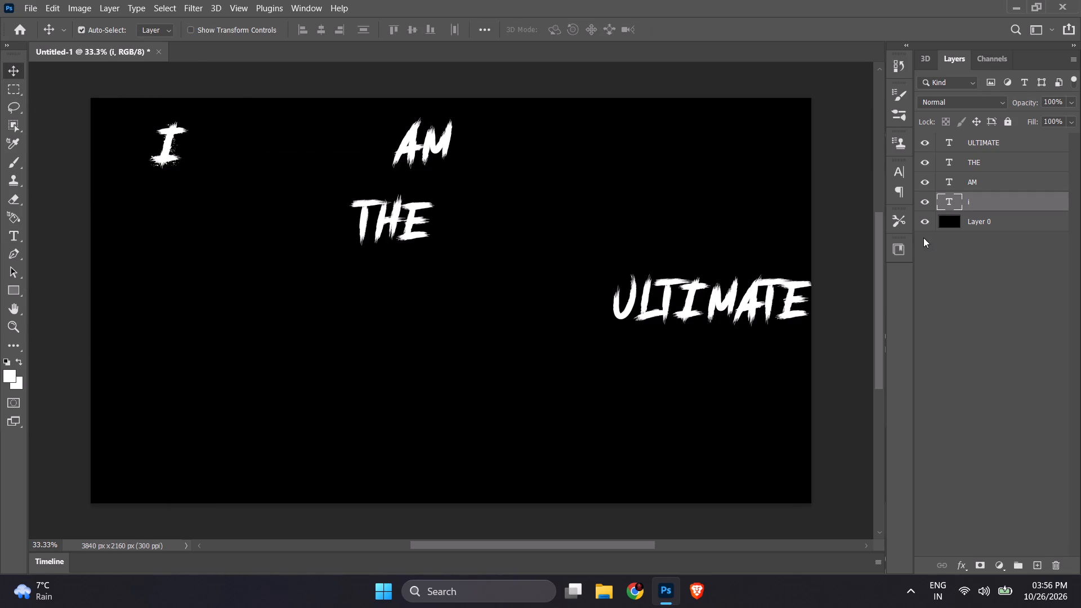
Move the AM text diagonally below and to the right of the I, near the canvas's upper-left corner.
click(975, 186)
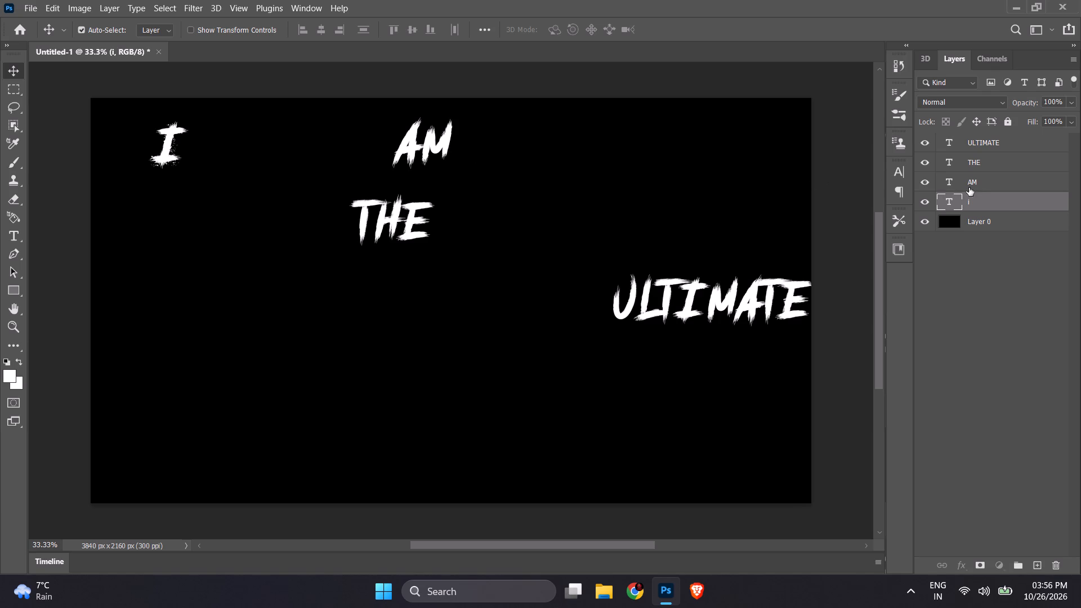
click(977, 185)
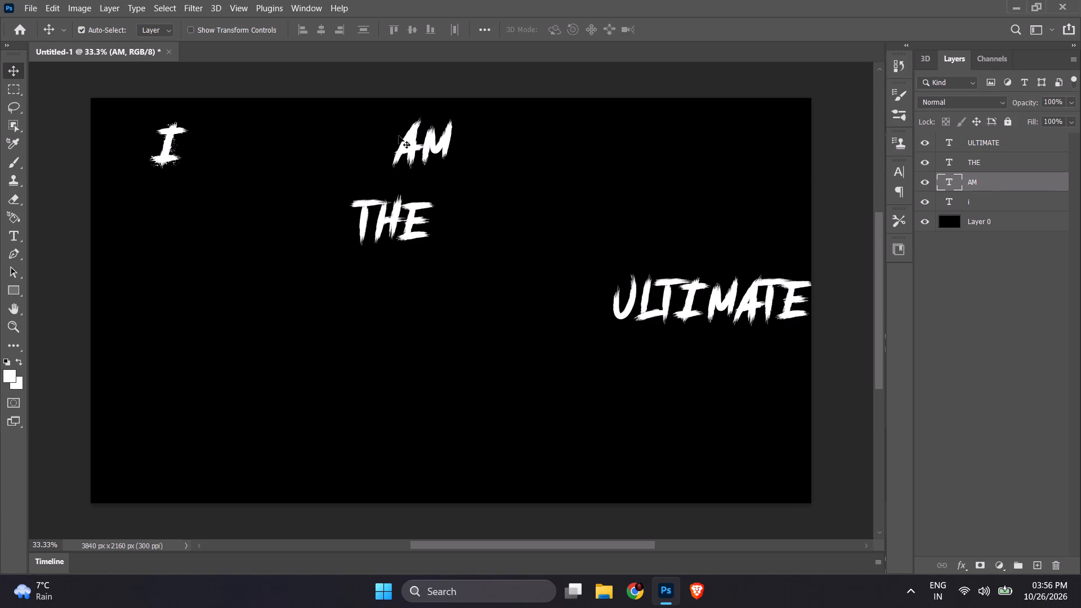
drag(431, 155, 222, 210)
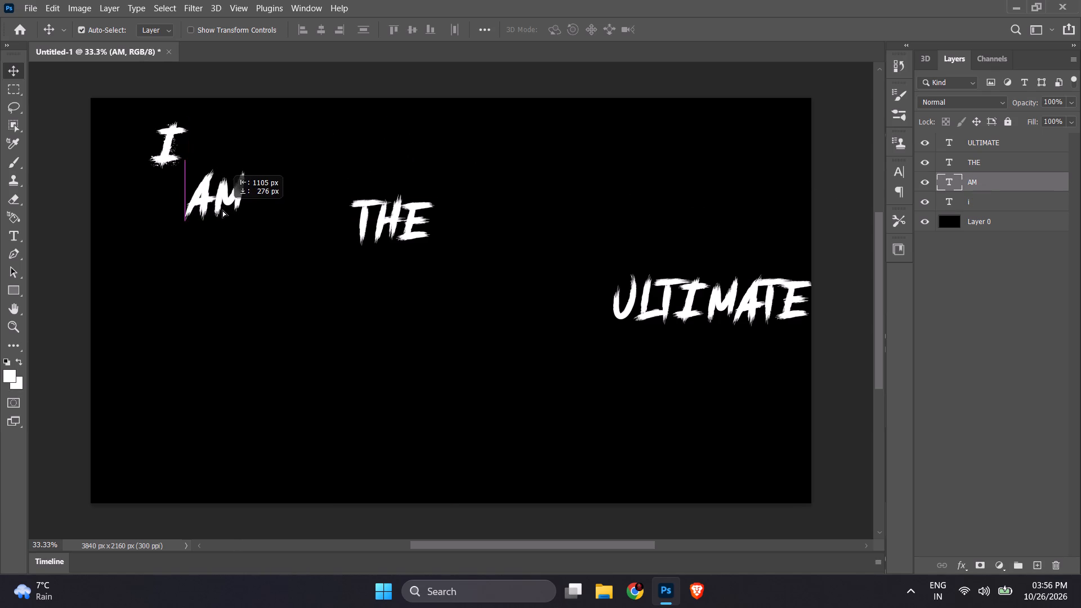
drag(222, 210, 229, 217)
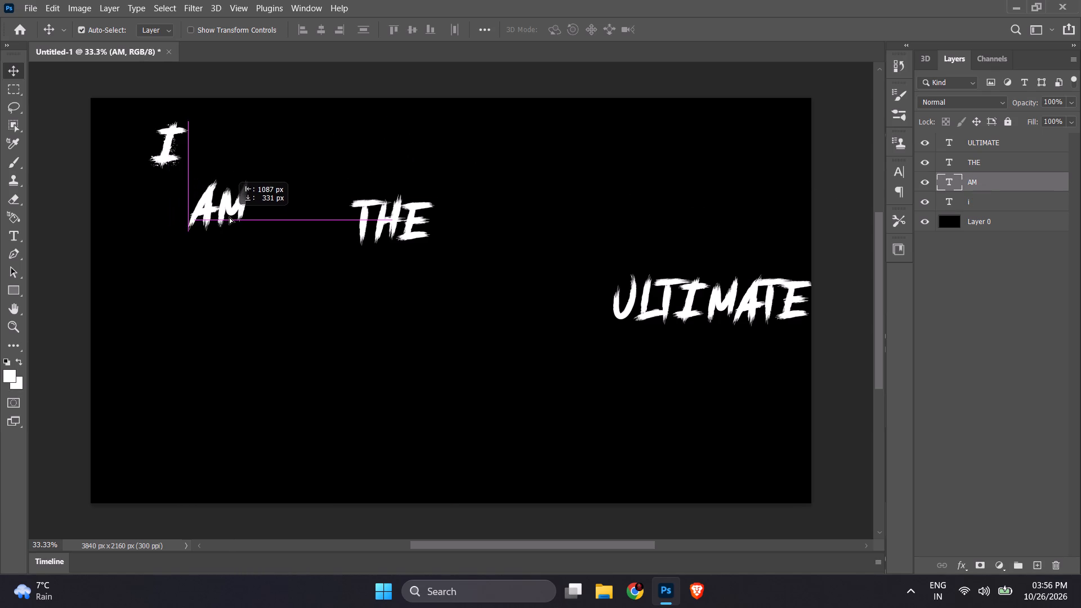
drag(229, 217, 216, 205)
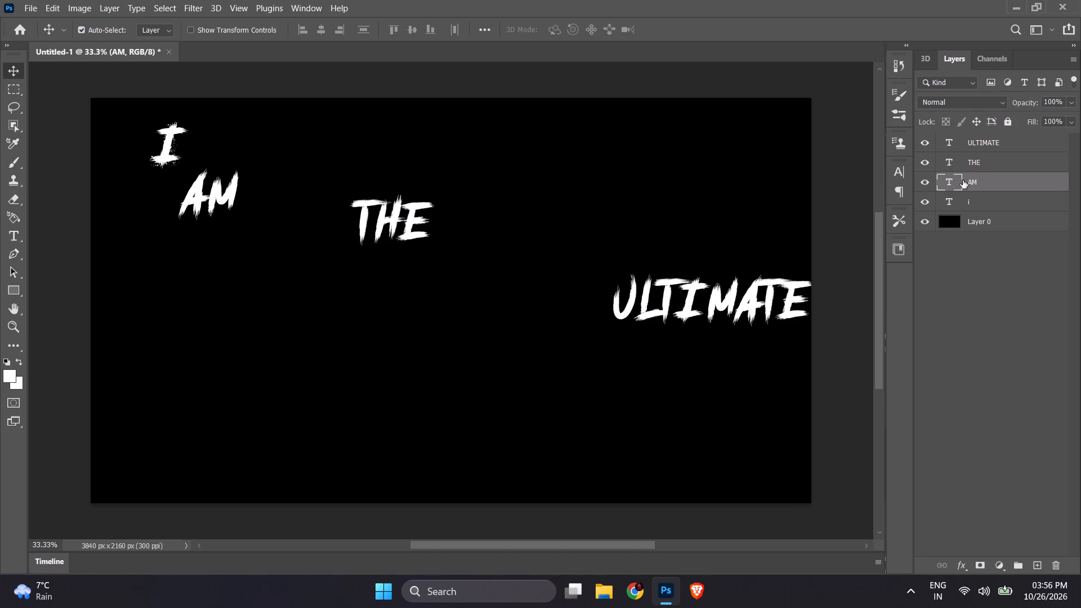
Move the THE text diagonally below and to the right of AM to continue the staggered layout.
click(978, 164)
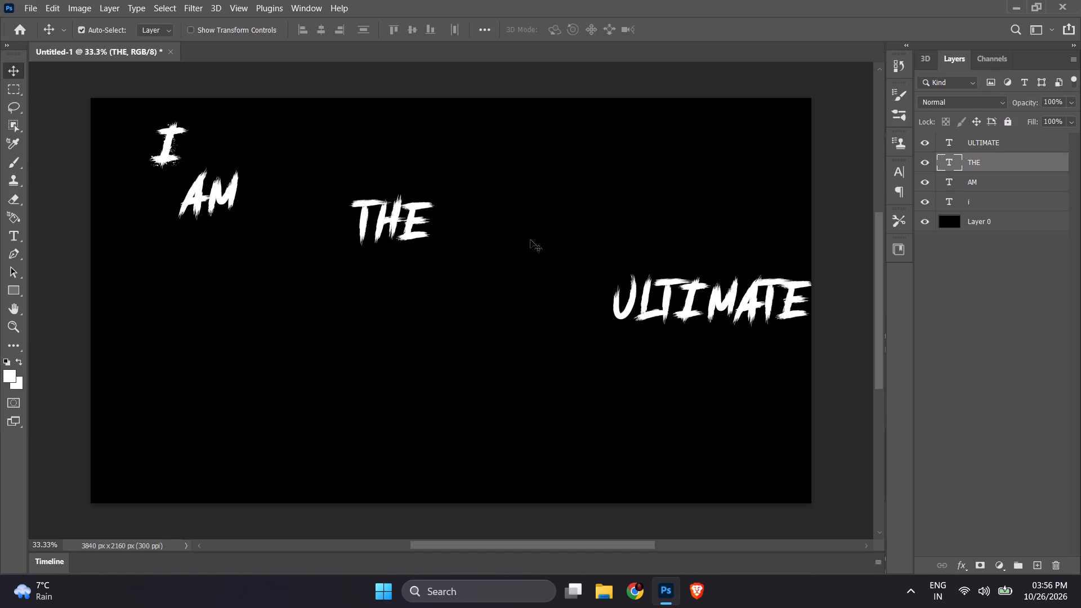
drag(383, 236, 270, 260)
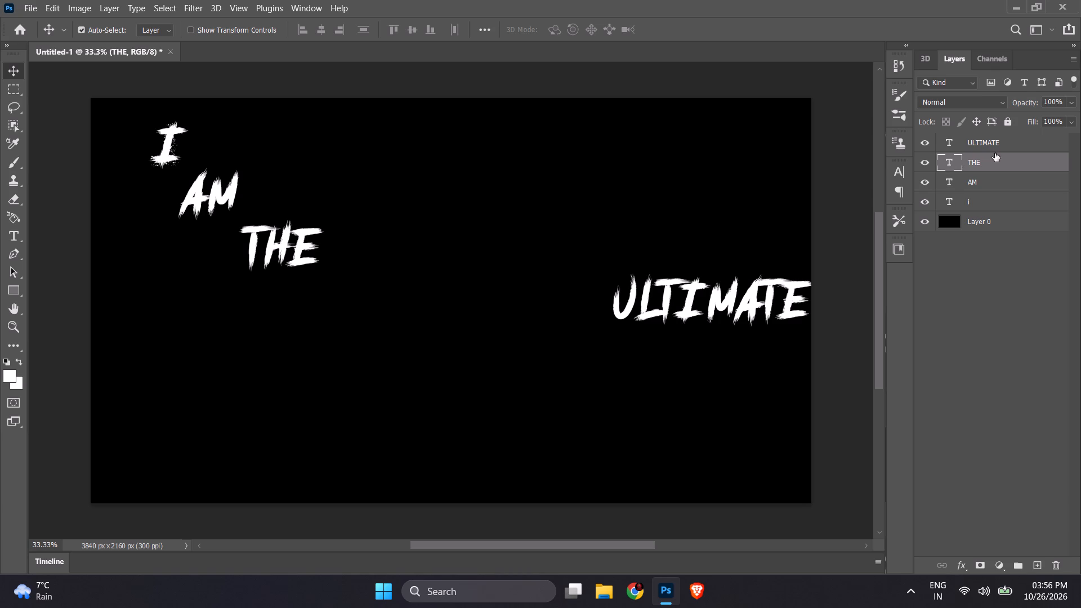
Move the ULTIMATE text away from the canvas's right edge so it starts diagonally below the end of THE.
click(972, 141)
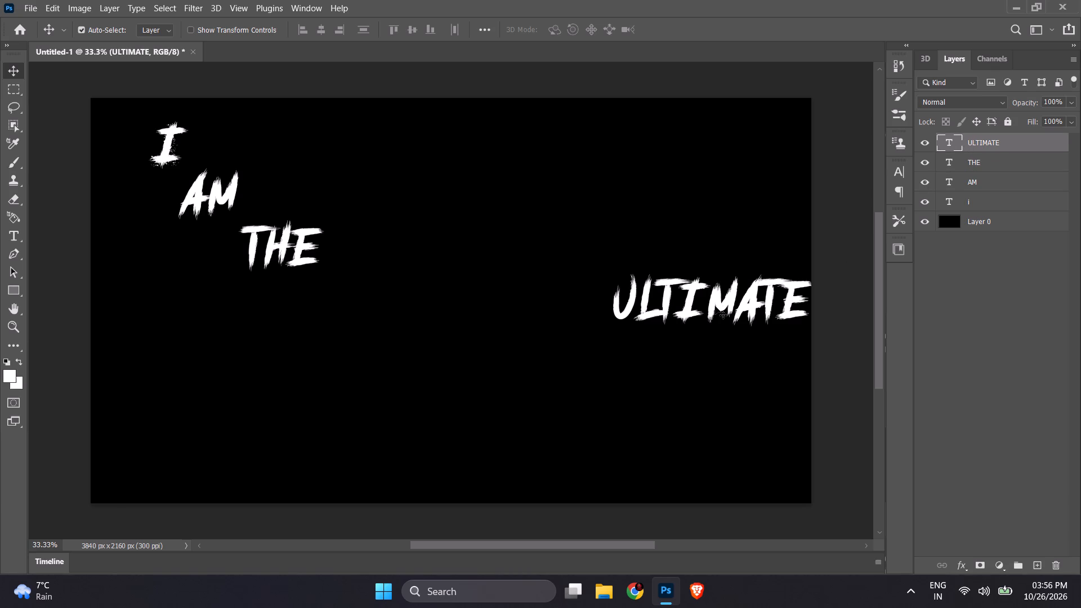
drag(715, 306, 419, 309)
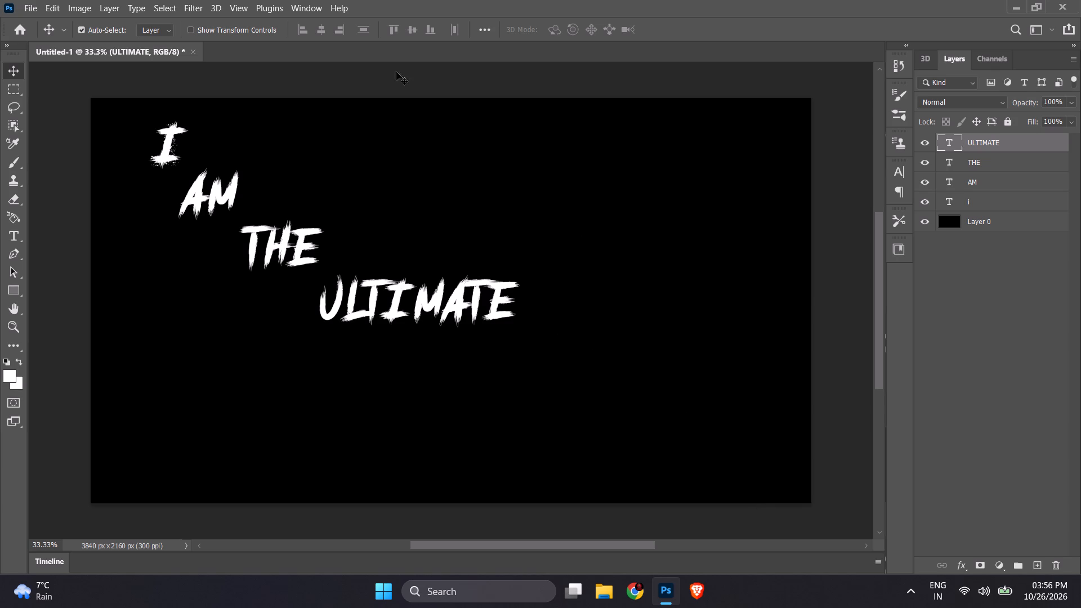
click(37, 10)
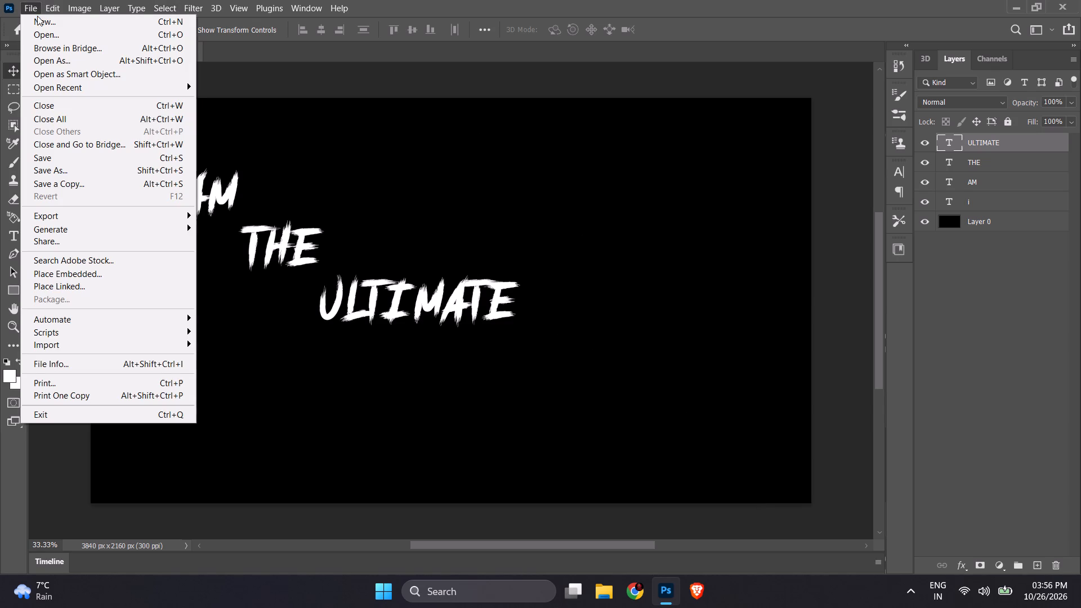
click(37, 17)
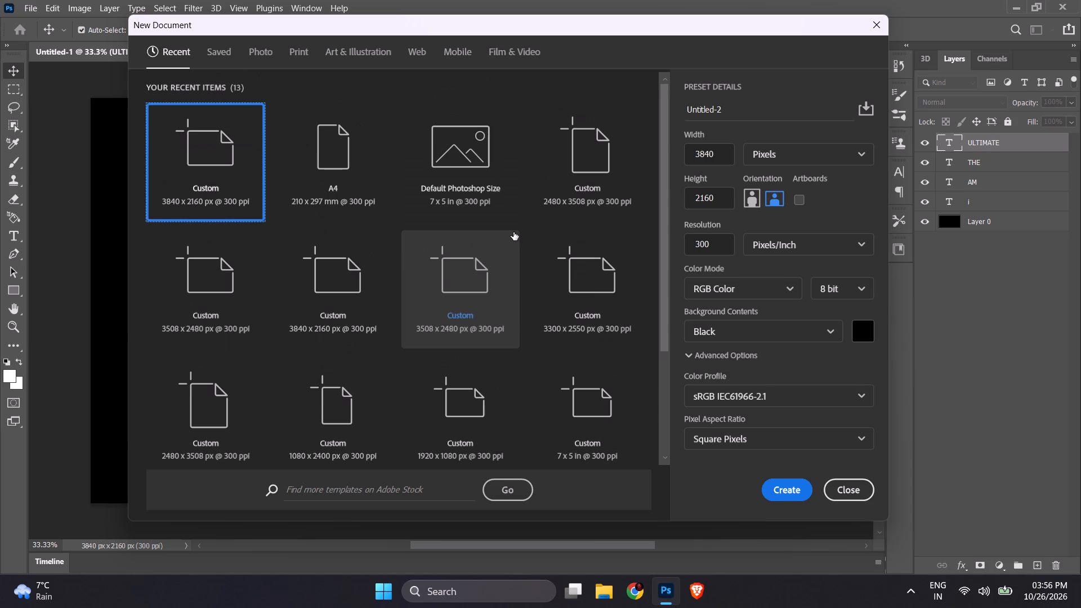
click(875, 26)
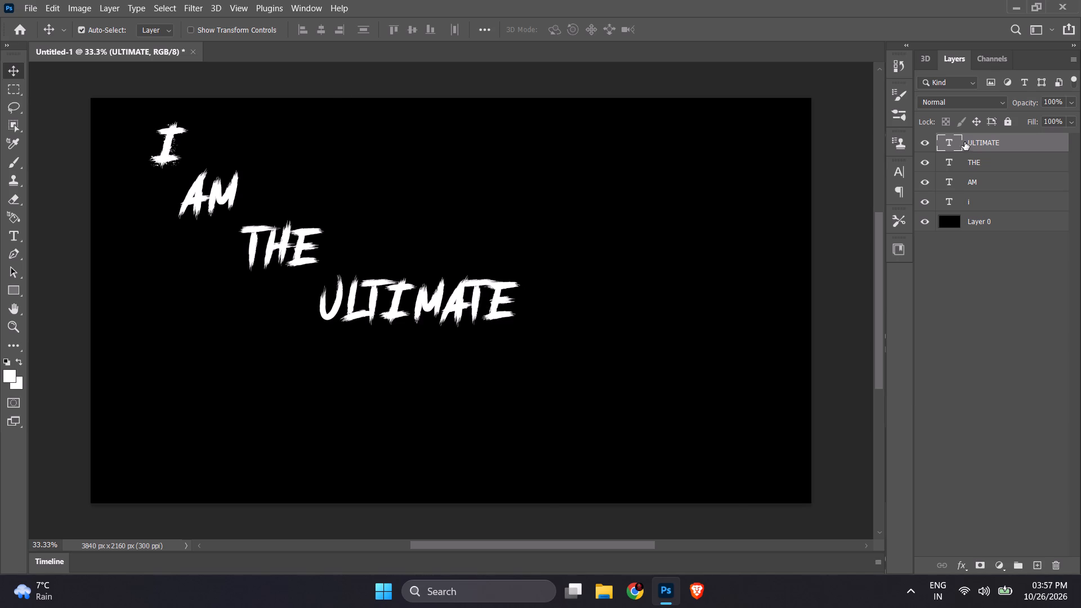
Duplicate the ULTIMATE text layer and place the copy below and to the right of the original, near the canvas's bottom.
click(984, 145)
key(ctrl+c)
click(1013, 269)
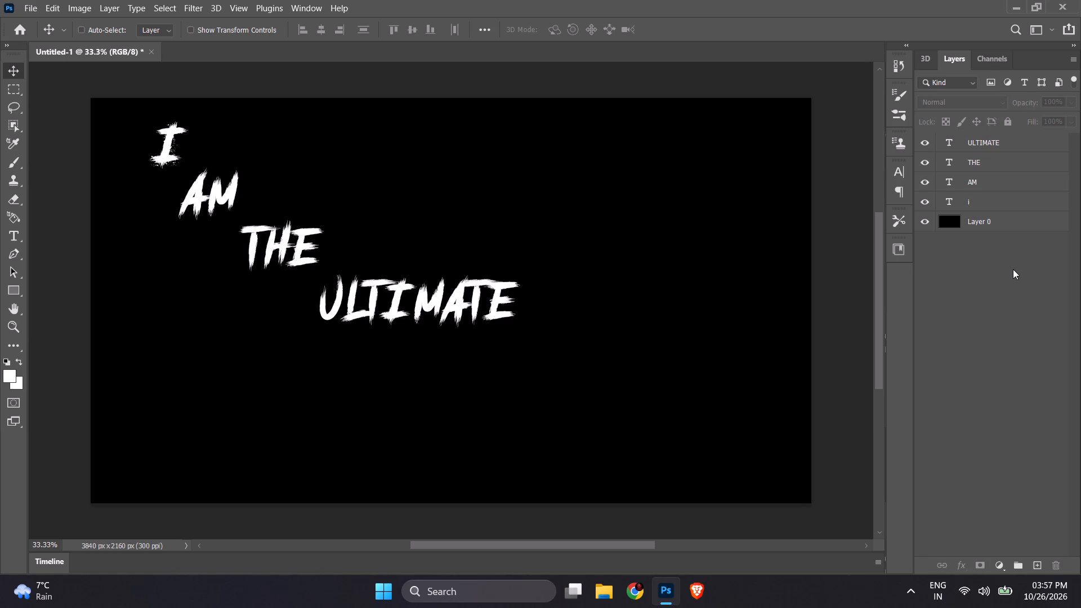
key(ctrl+v)
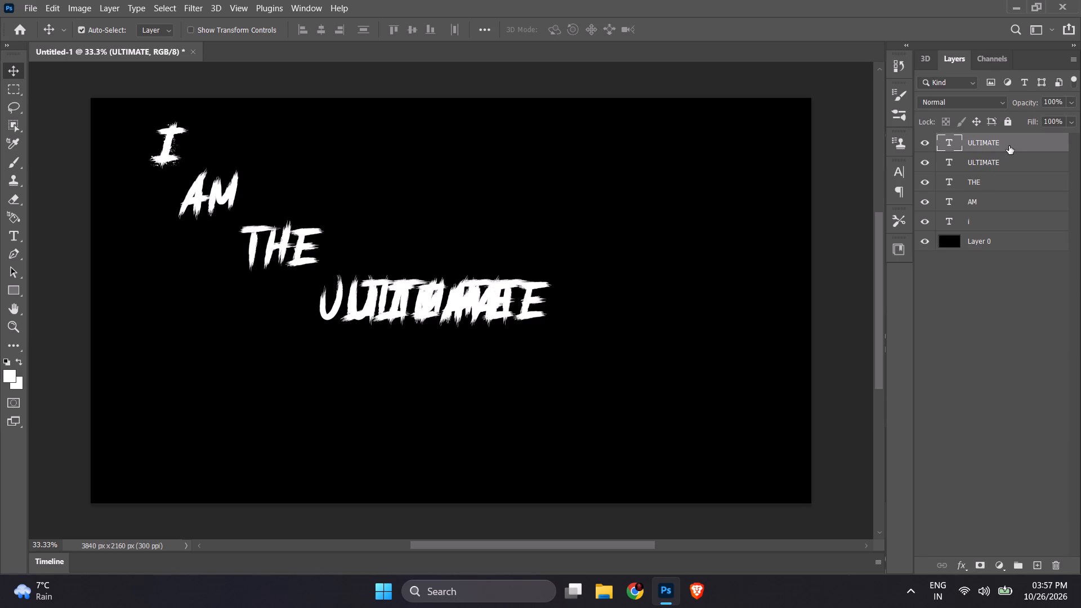
click(1009, 146)
drag(404, 296, 461, 299)
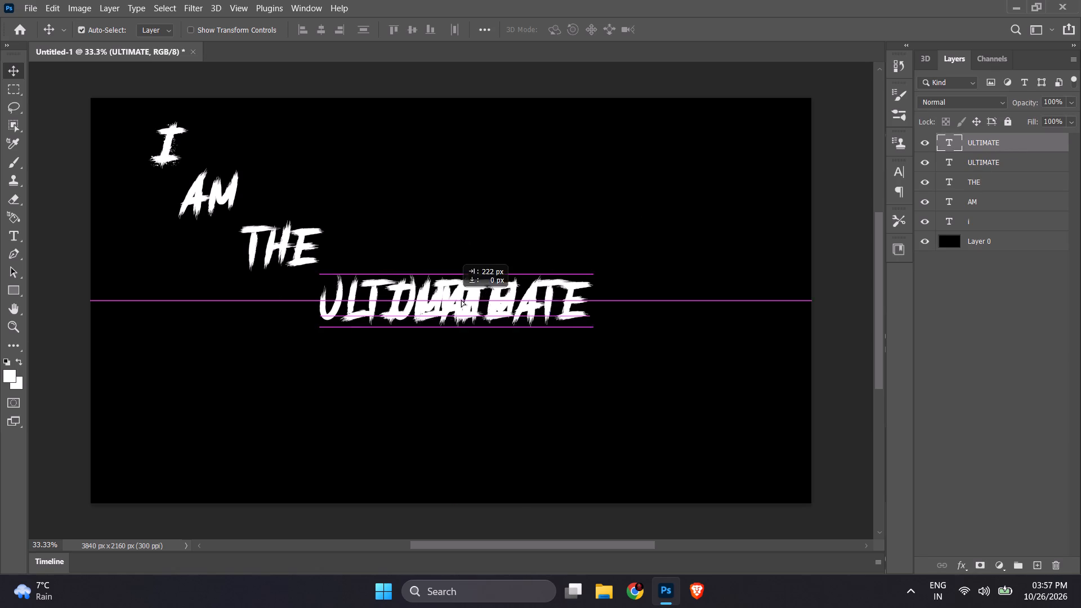
drag(461, 299, 491, 436)
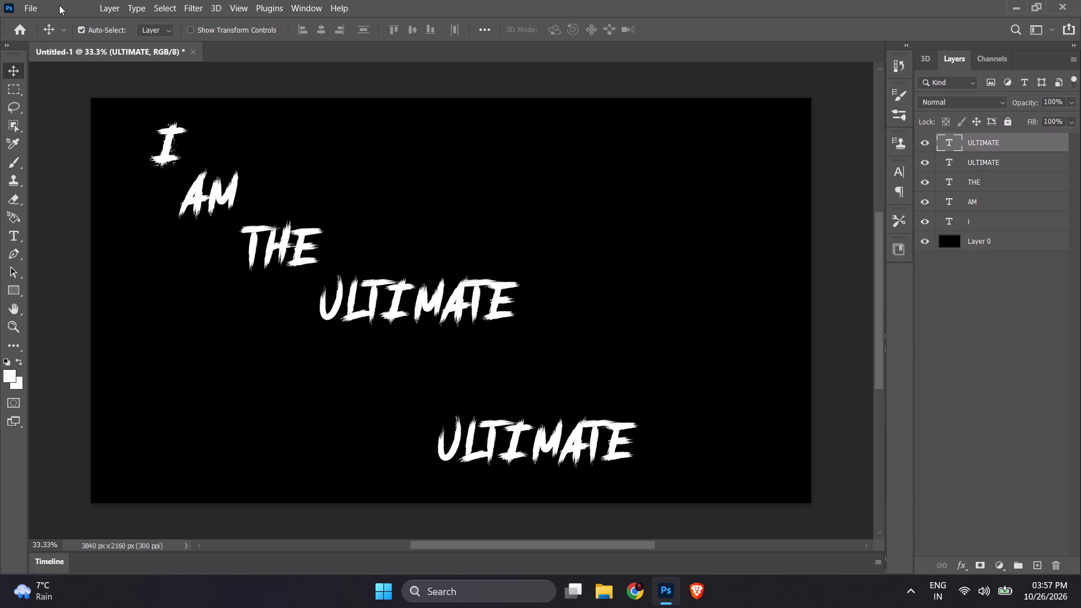
Change the font of the lower ULTIMATE copy to Adieresis, Odieresis & Aring.
click(12, 236)
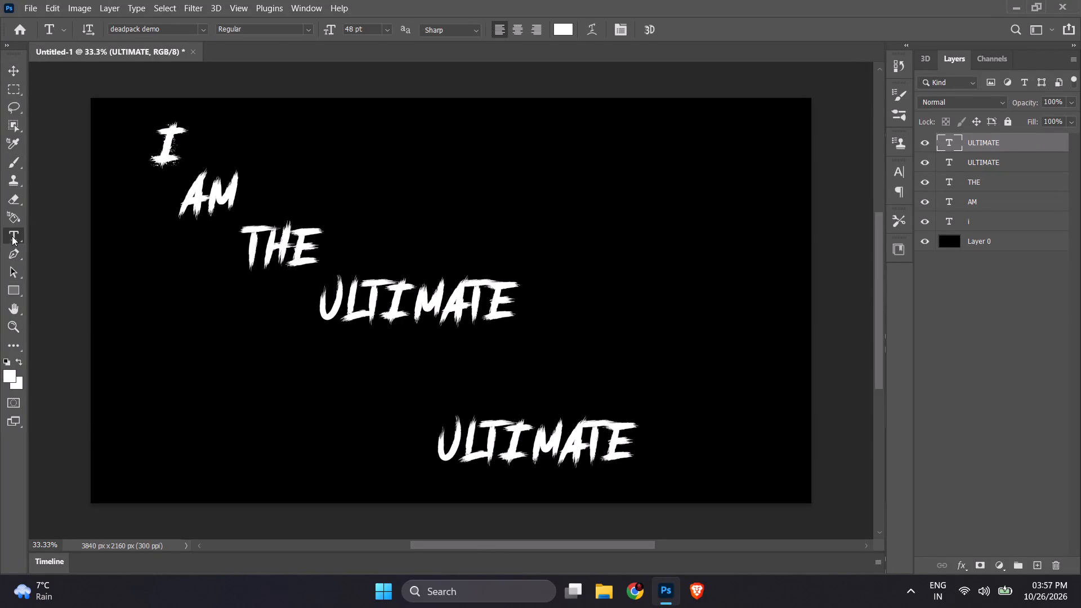
click(623, 444)
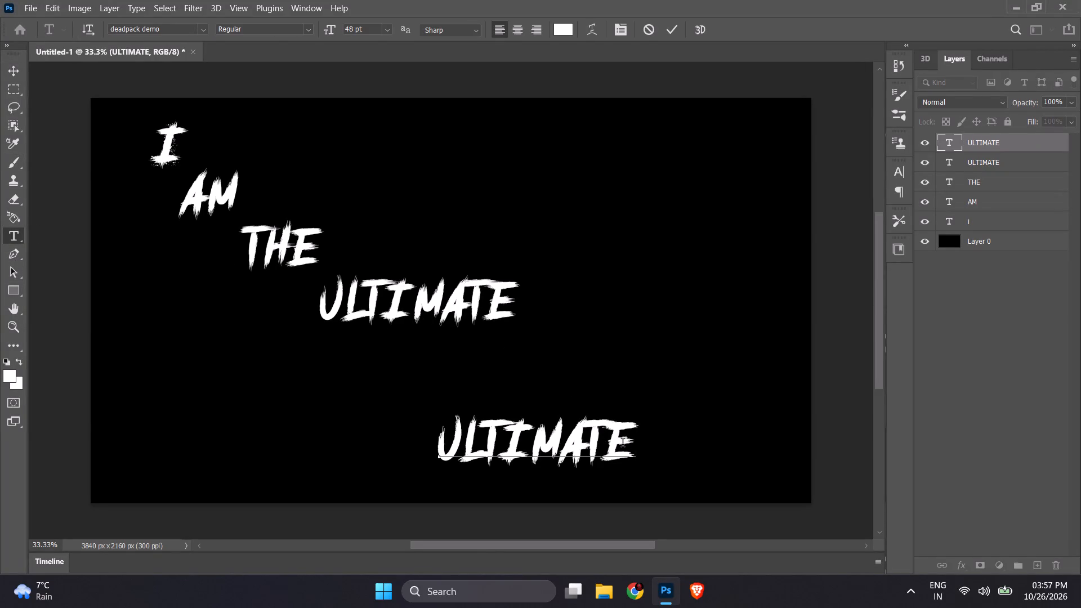
drag(623, 444, 414, 423)
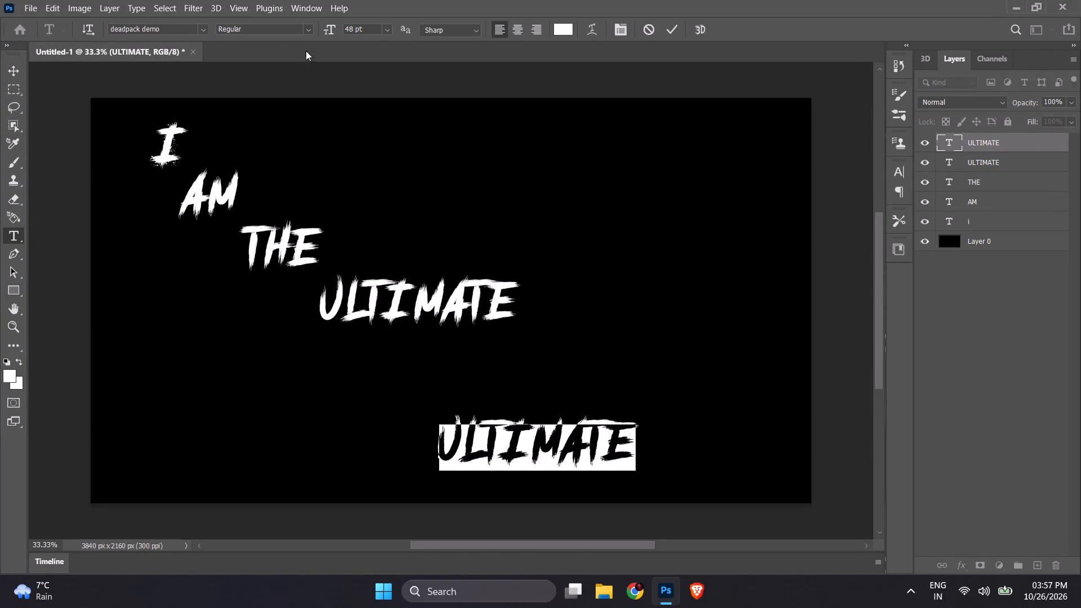
click(202, 29)
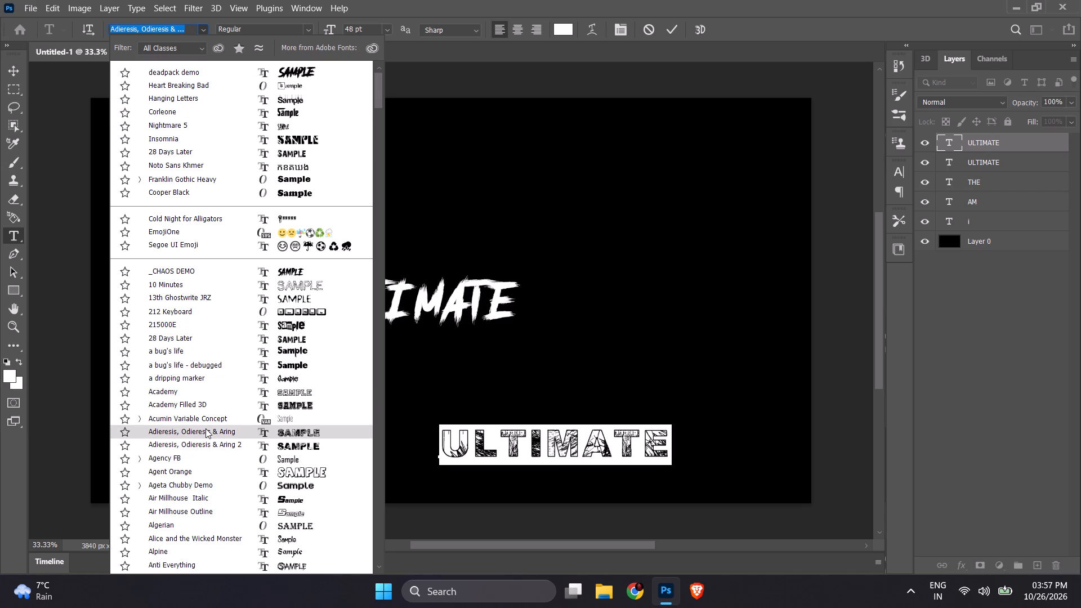
click(206, 428)
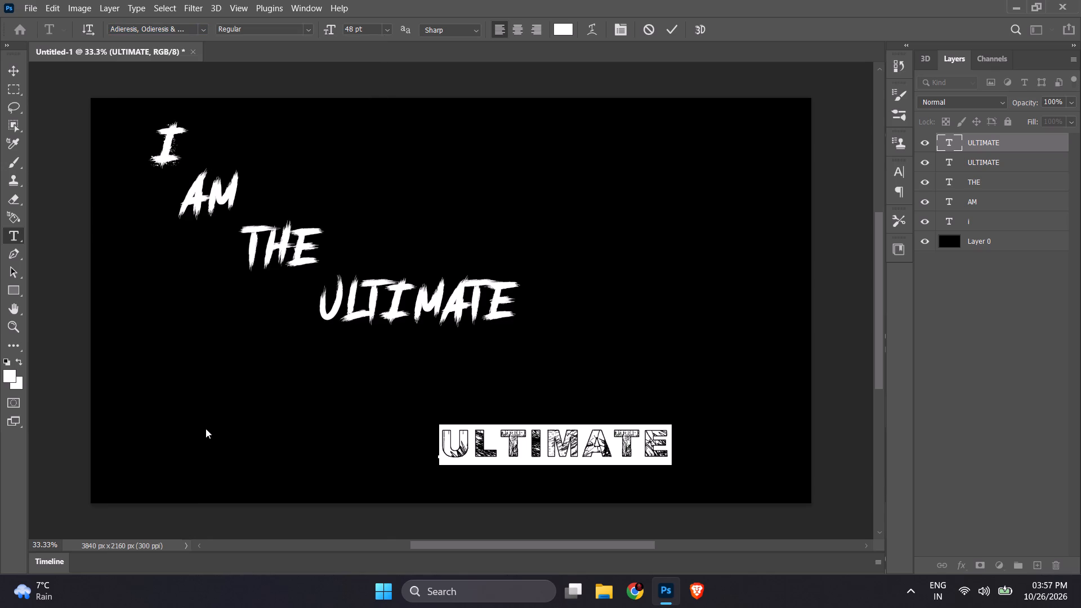
click(384, 440)
click(677, 35)
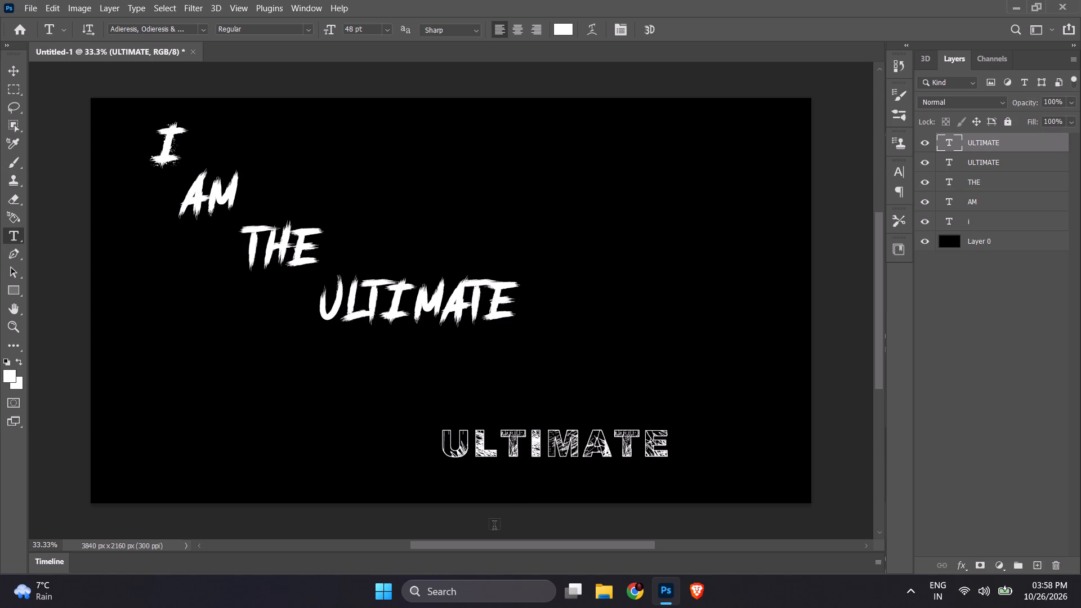
Duplicate the restyled ULTIMATE text layer and place the new copy directly above it.
key(ctrl+c)
key(ctrl+v)
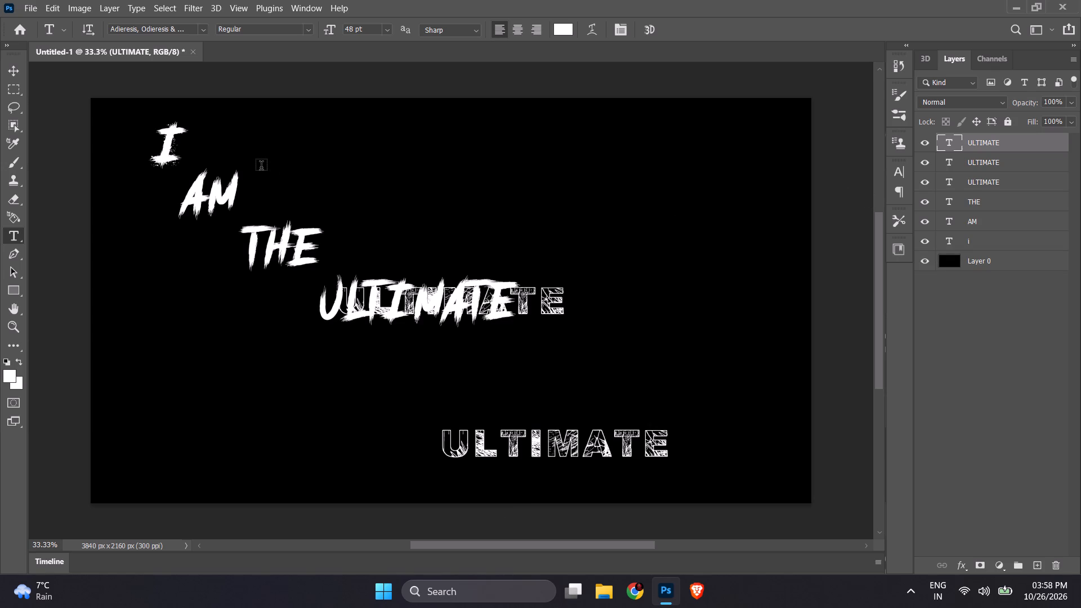
click(21, 70)
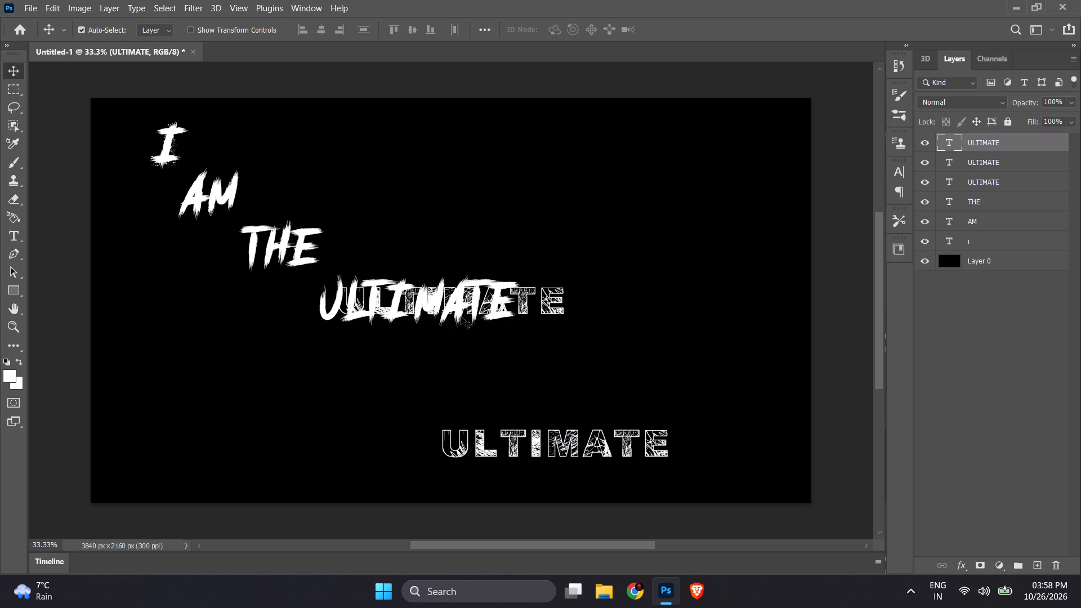
drag(450, 310, 550, 414)
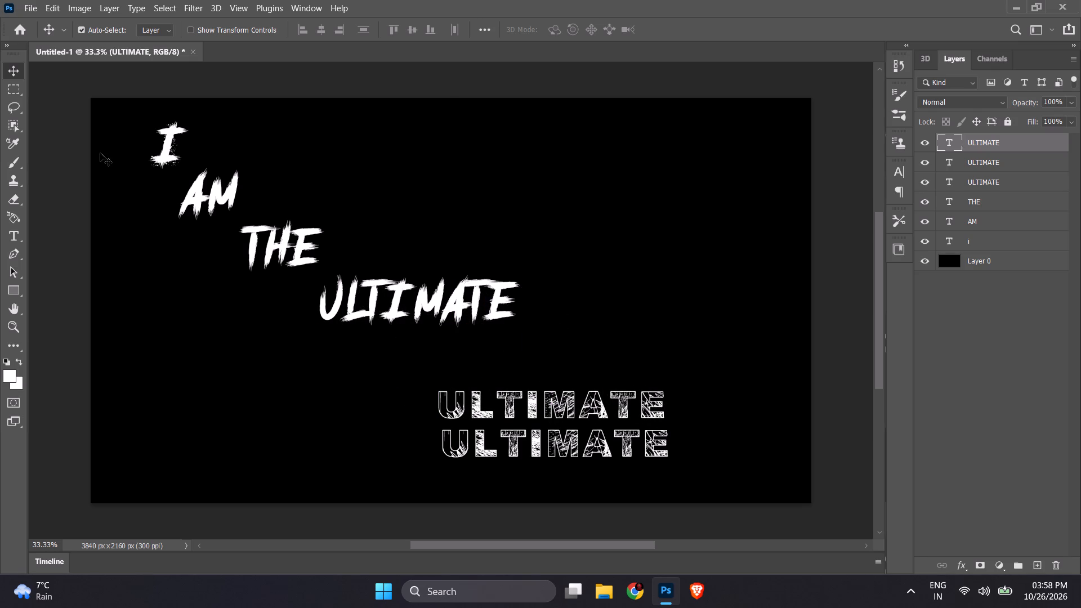
Change the font of the new ULTIMATE copy just above the lowest one to Adieresis, Odieresis & Aring 2.
click(15, 239)
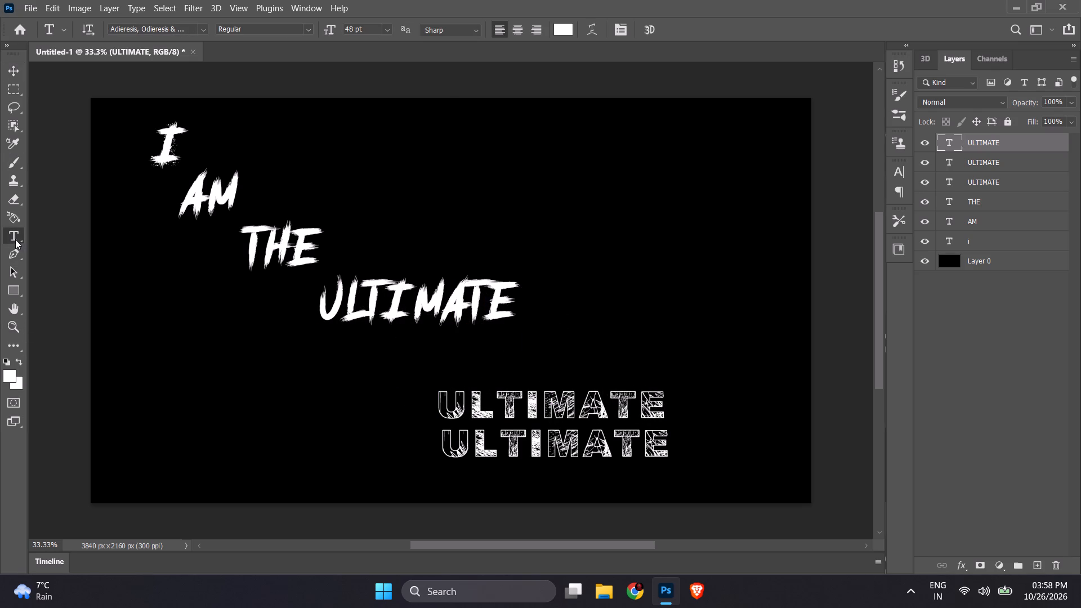
click(667, 413)
drag(667, 413, 396, 397)
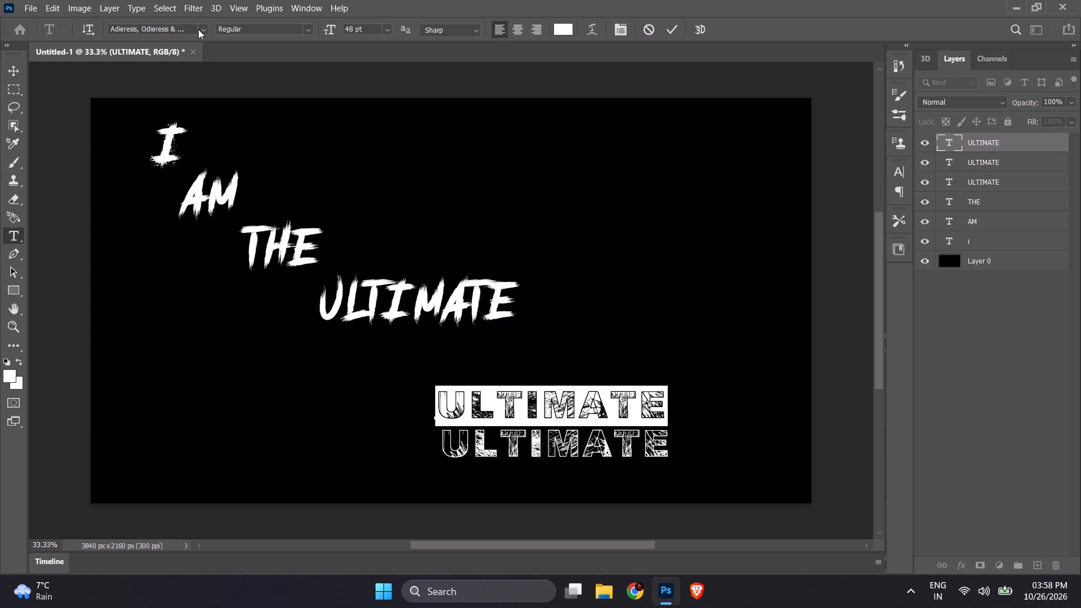
click(198, 29)
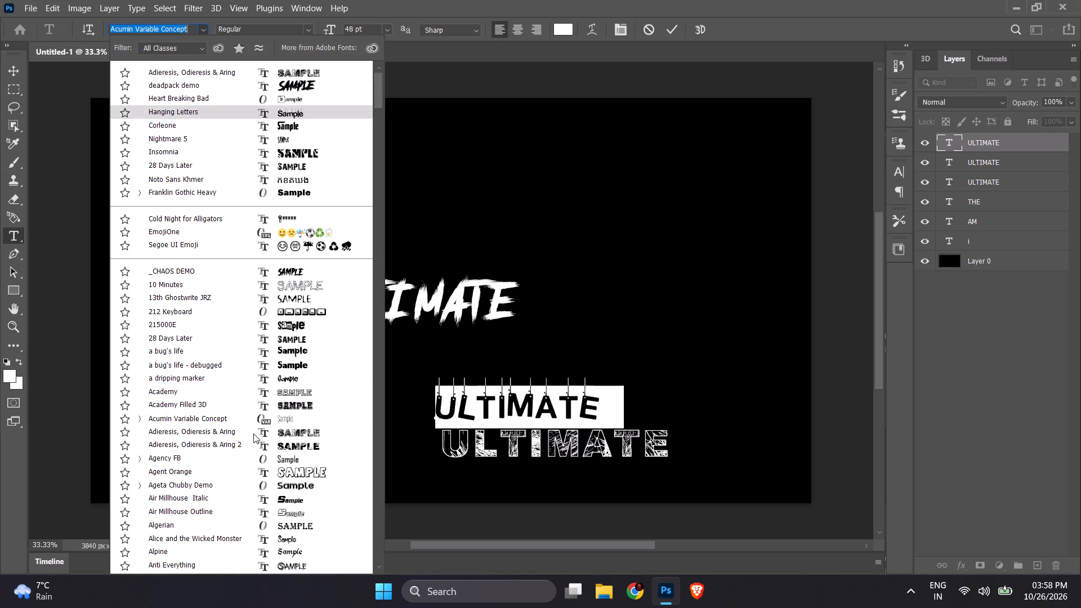
click(236, 445)
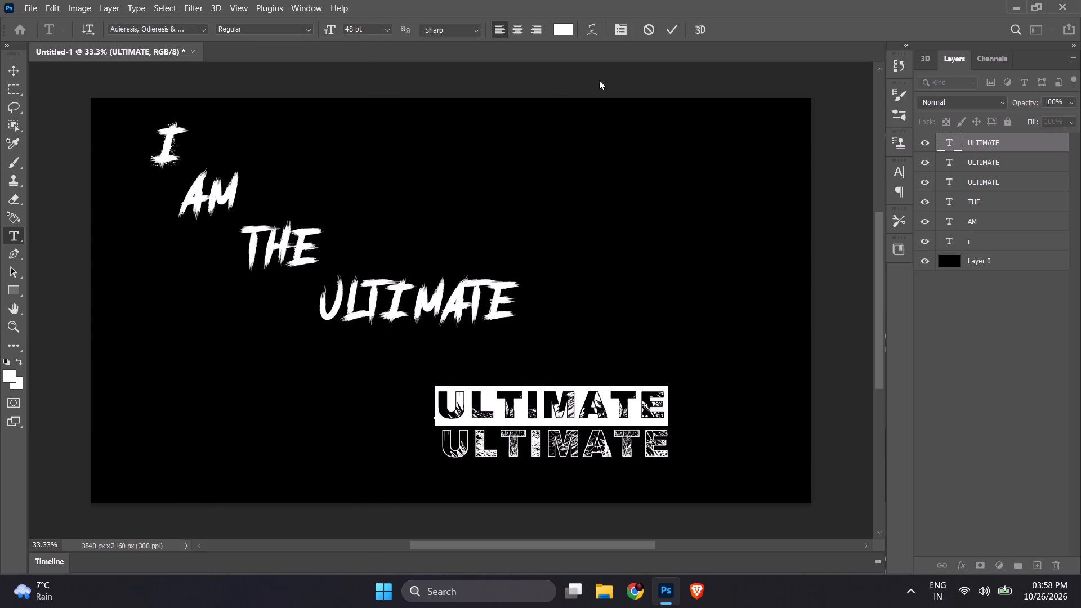
click(680, 32)
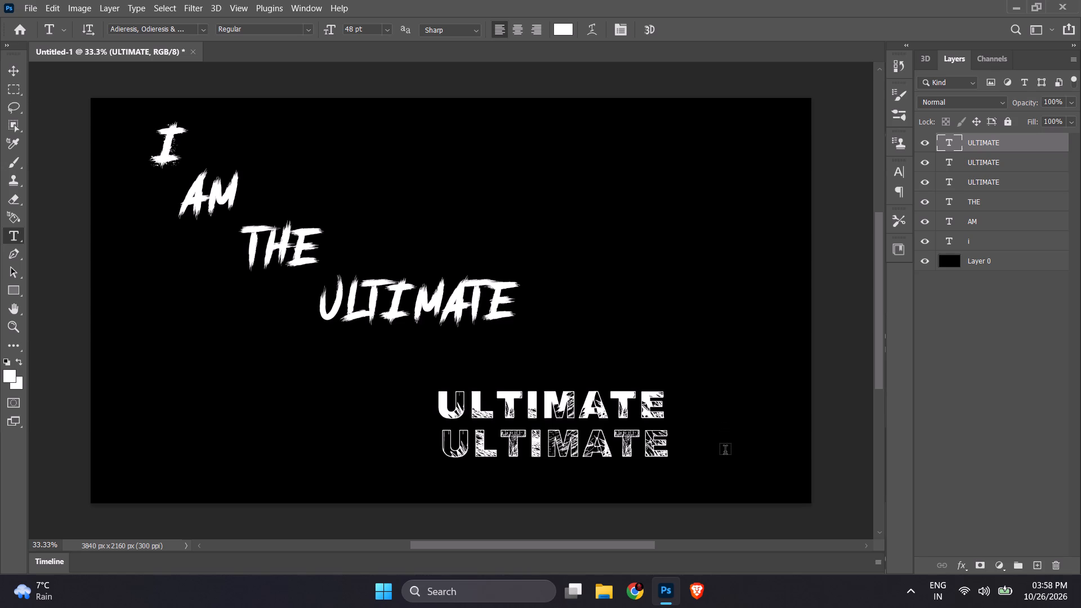
drag(725, 451, 725, 452)
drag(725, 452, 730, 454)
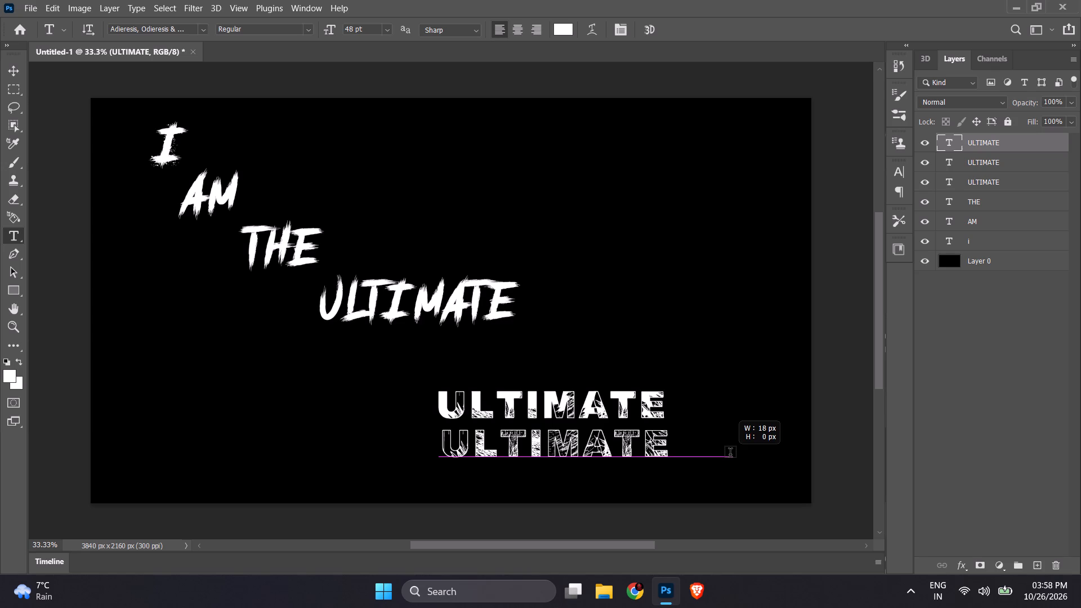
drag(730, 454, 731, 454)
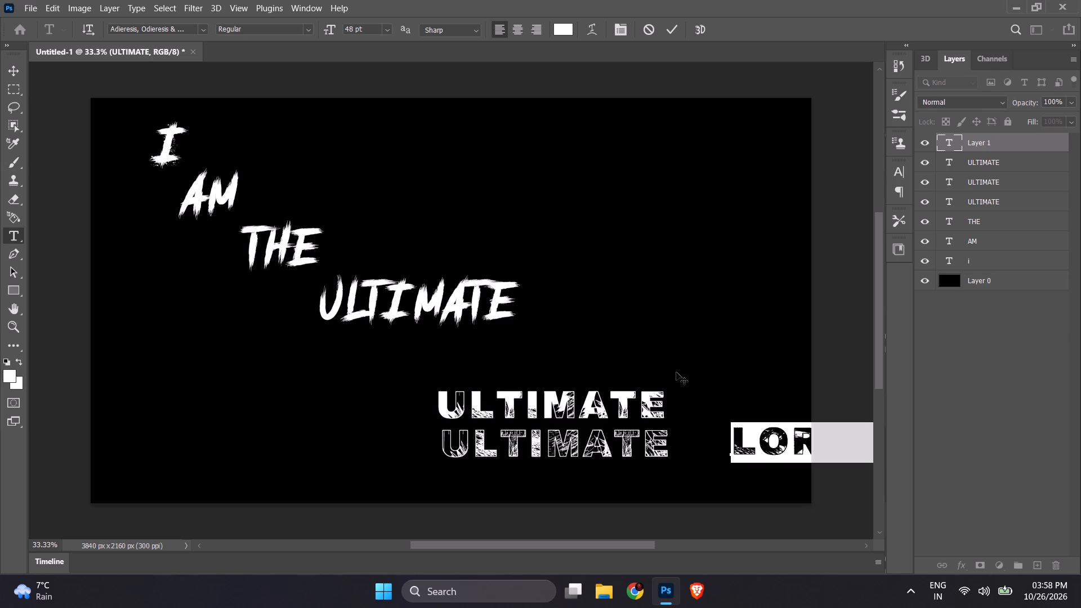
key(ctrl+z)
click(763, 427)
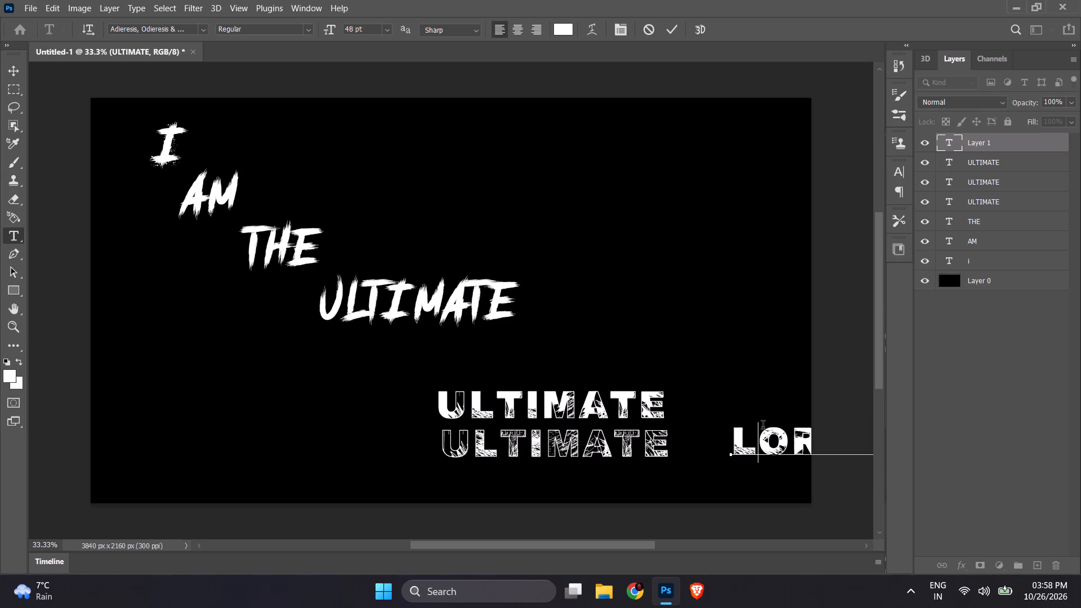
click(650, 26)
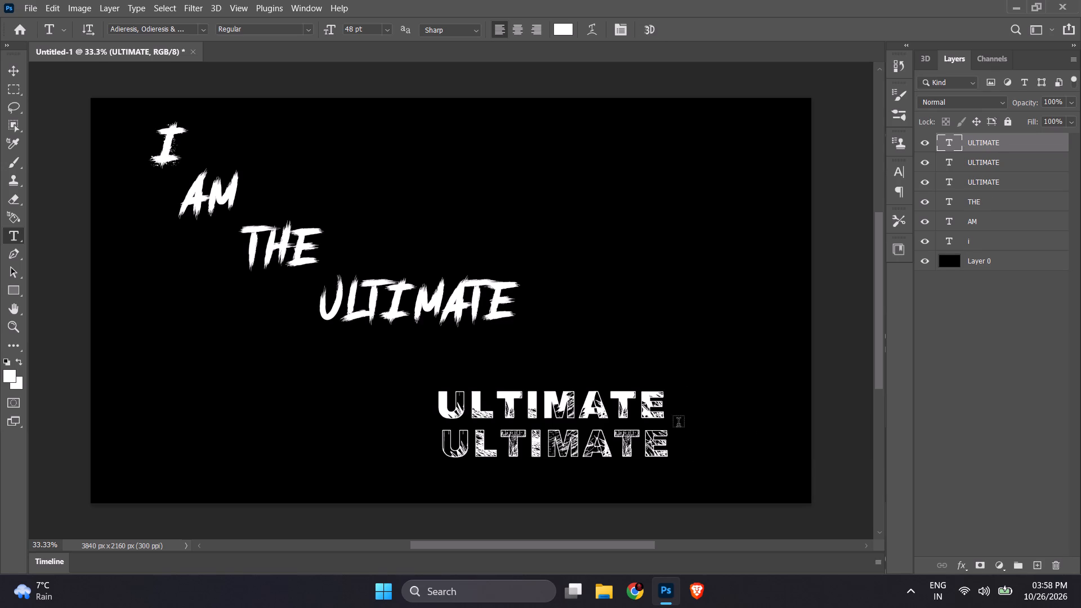
Delete the two restyled ULTIMATE copies near the canvas's bottom, keeping the original deadpack demo ULTIMATE text.
click(666, 437)
click(666, 437)
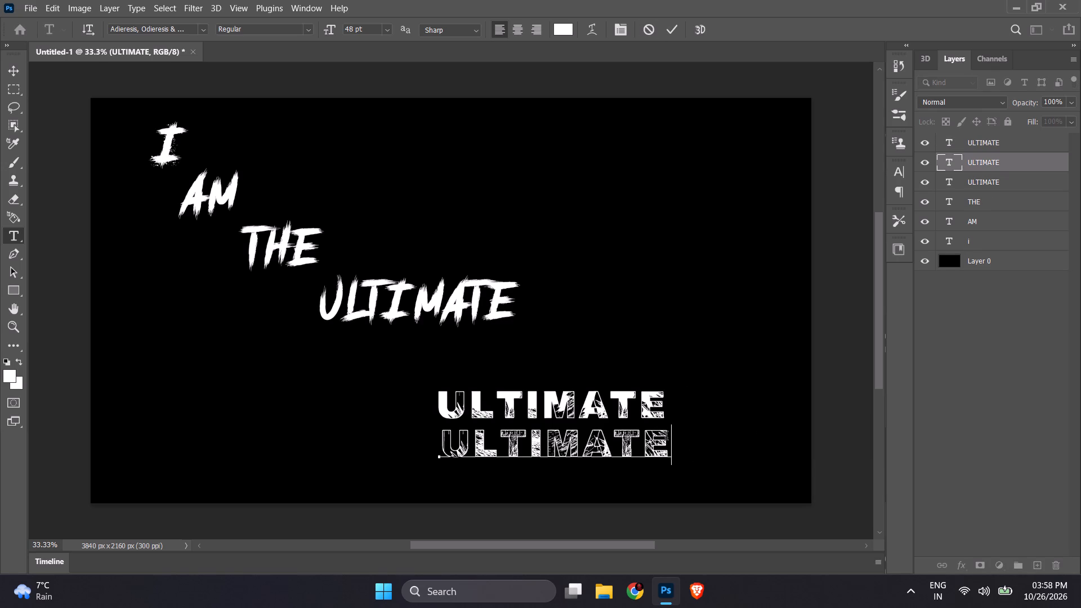
key(Delete)
click(994, 144)
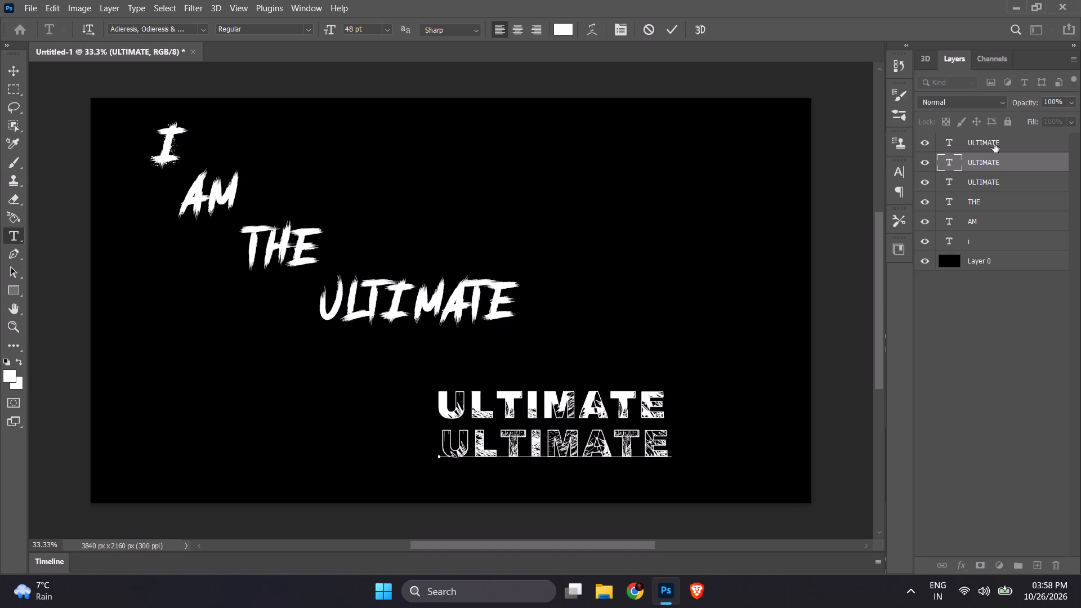
key(Delete)
click(994, 144)
key(Delete)
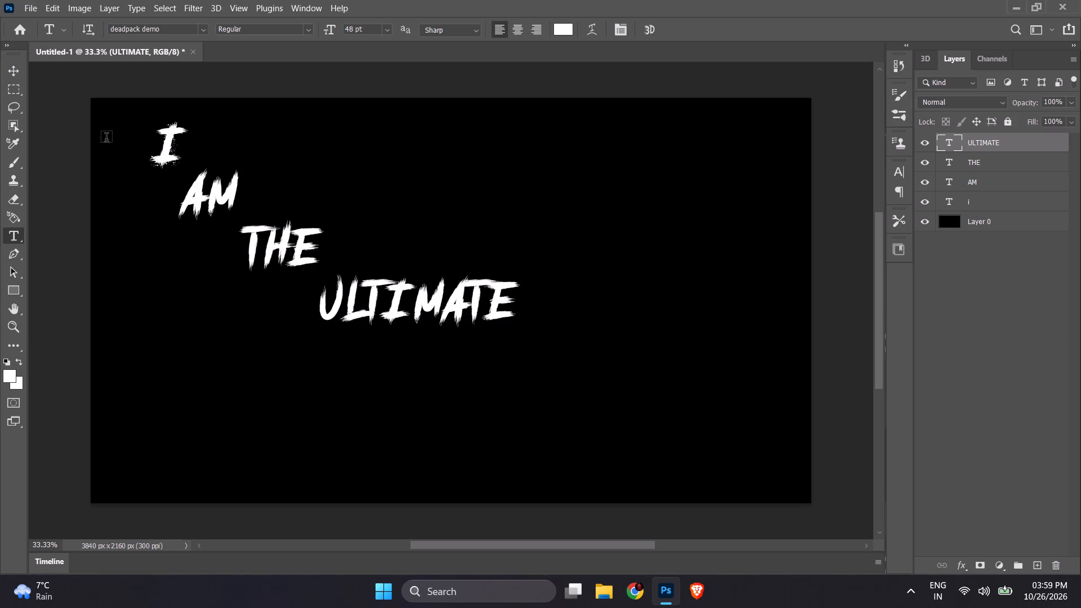
Add the text AETERNYXION in the a bug's life font below and to the right of ULTIMATE.
click(200, 33)
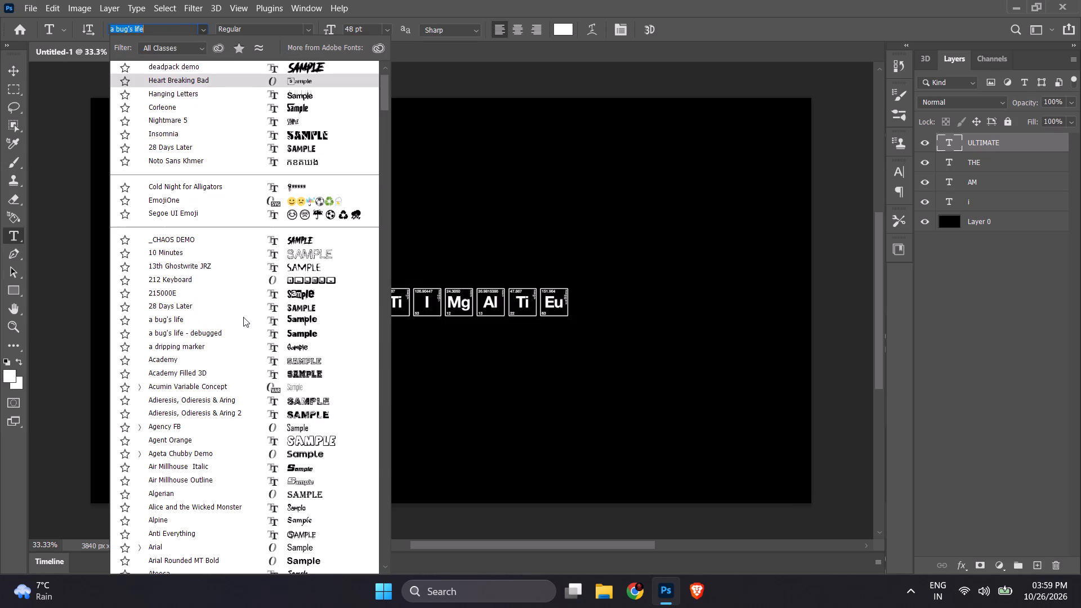
click(617, 415)
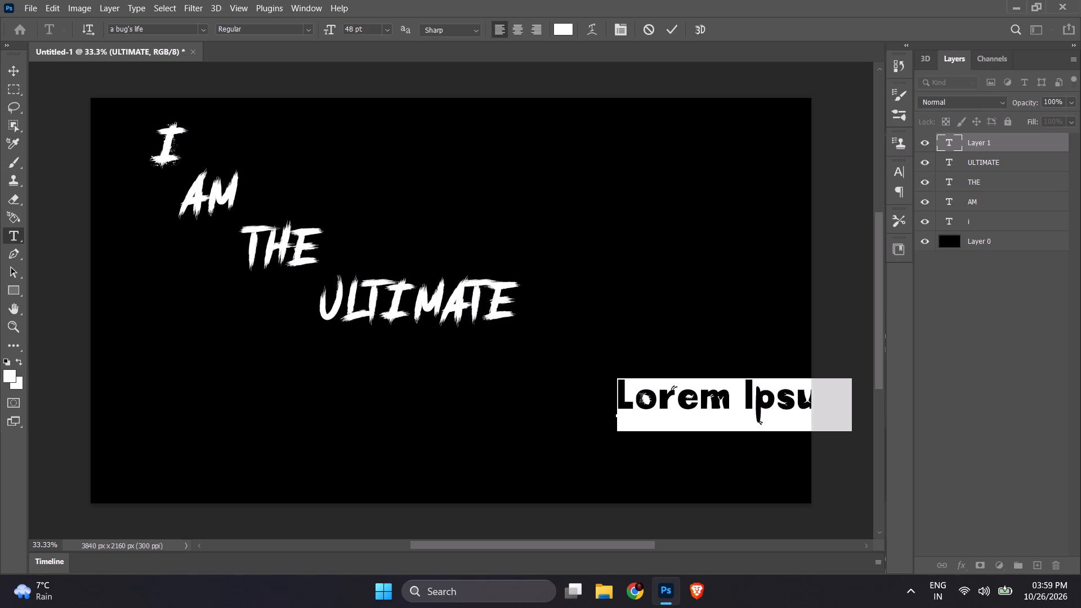
text(AETE)
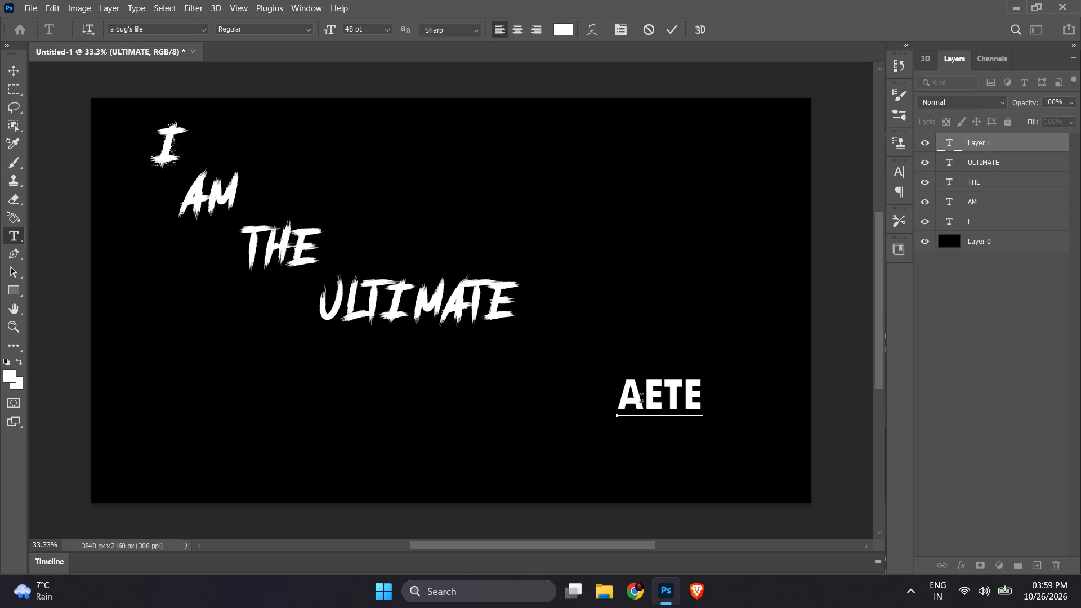
key(r)
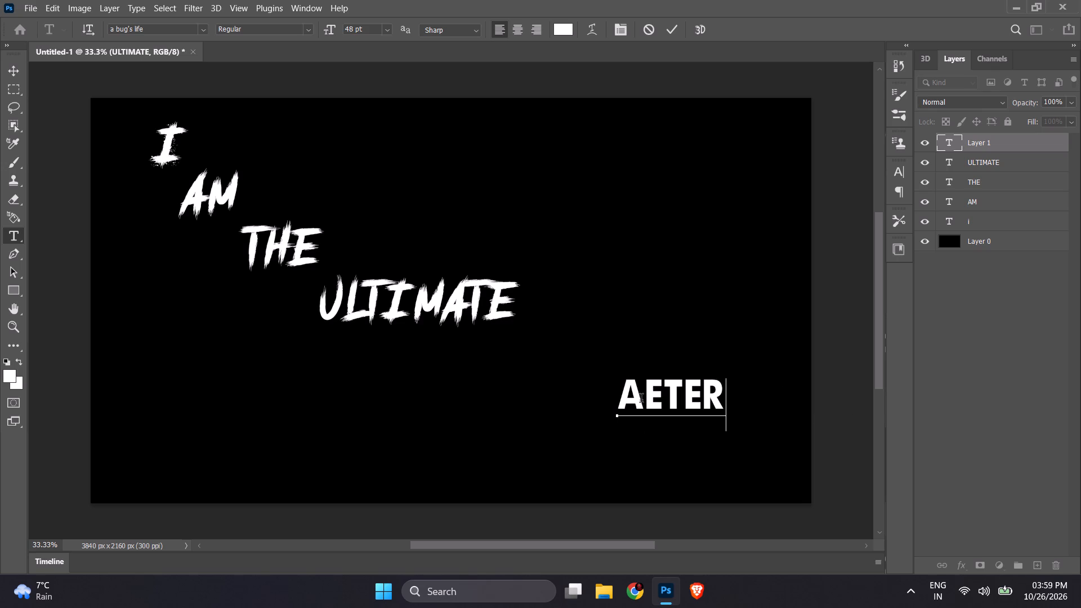
text(NY)
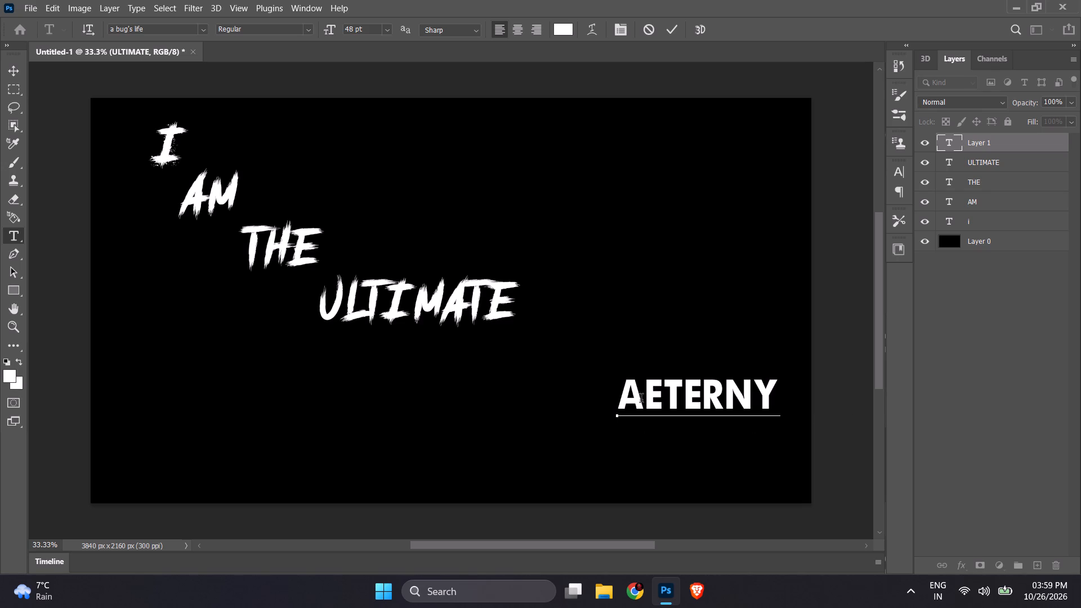
text(XION)
key(Return)
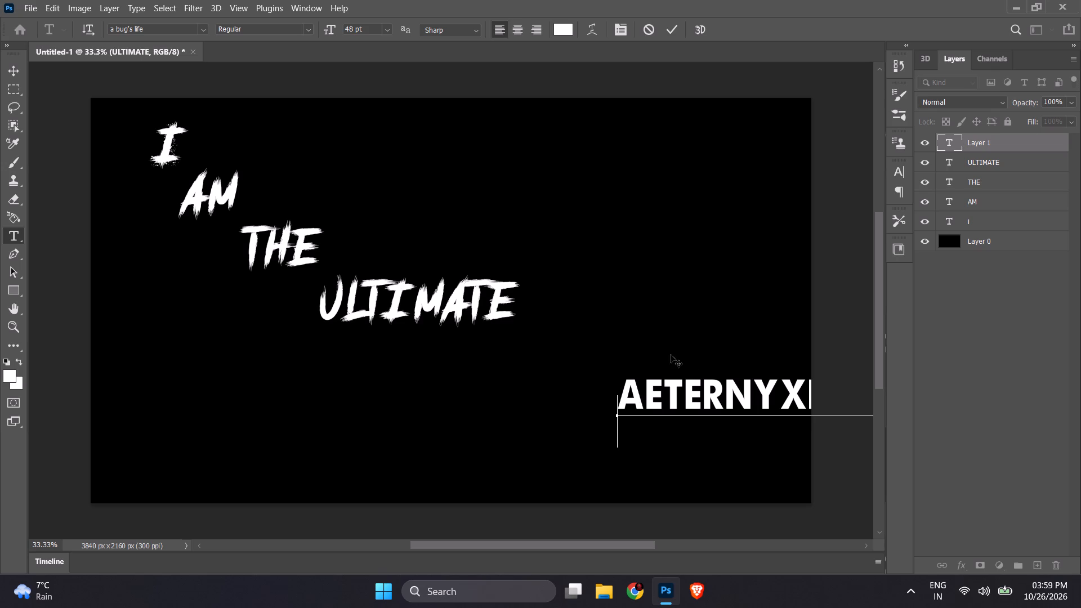
key(BackSpace)
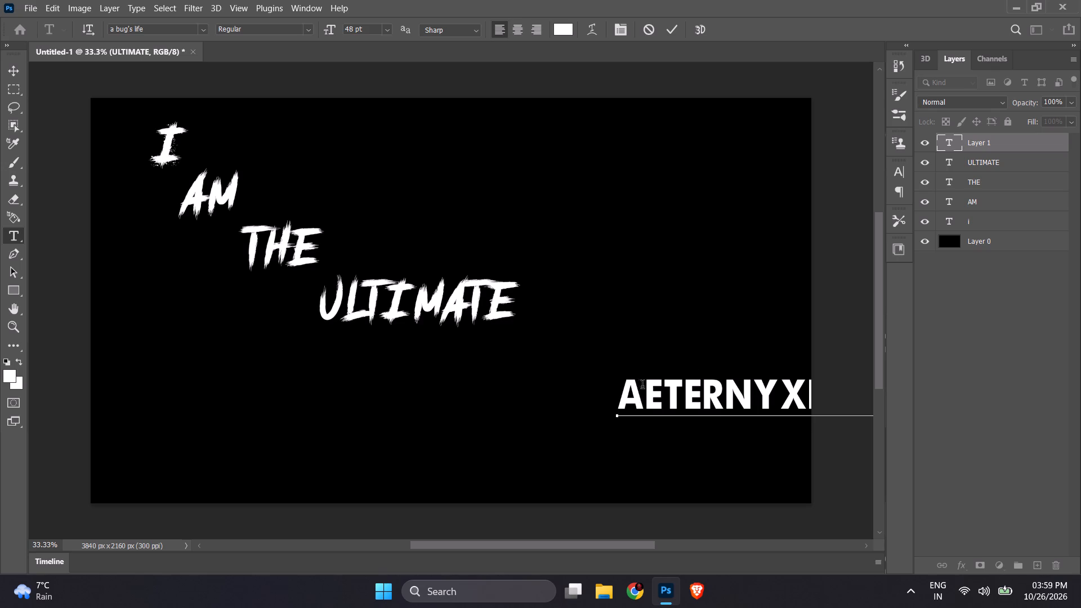
click(639, 386)
key(ctrl+a)
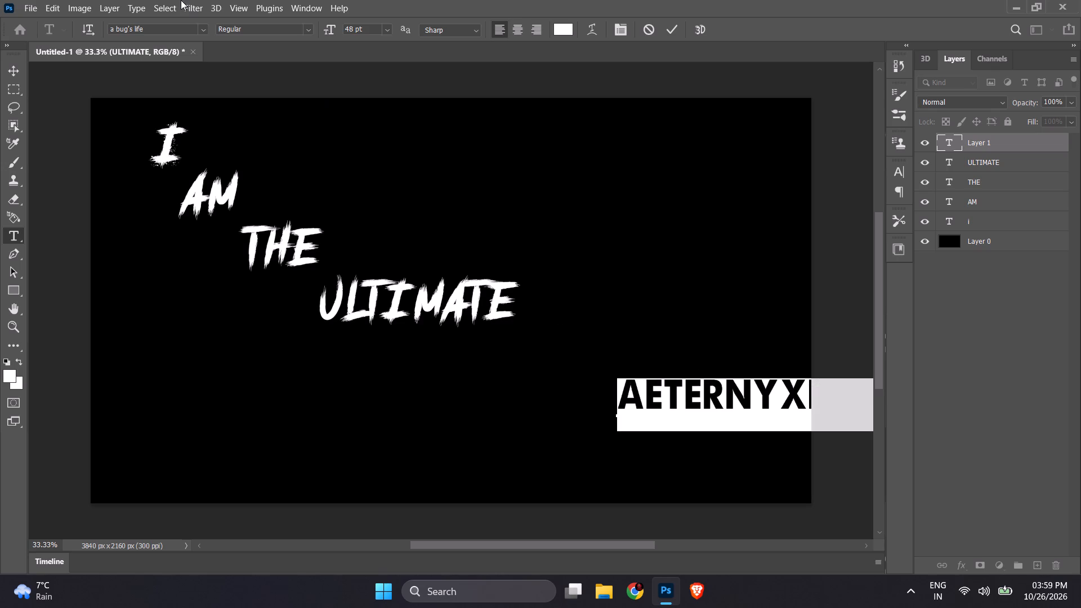
click(203, 26)
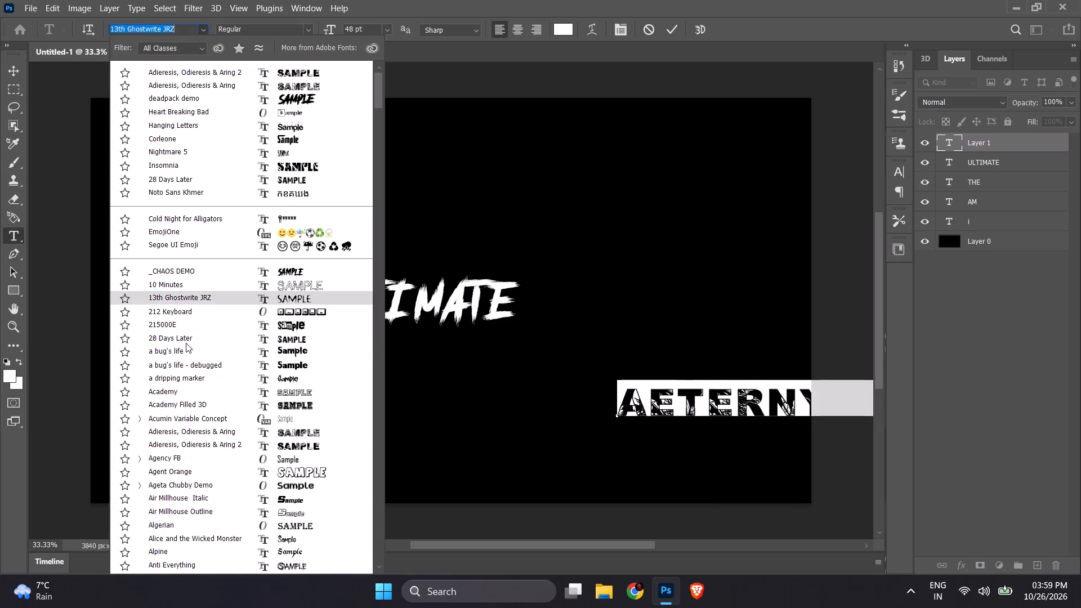
click(176, 355)
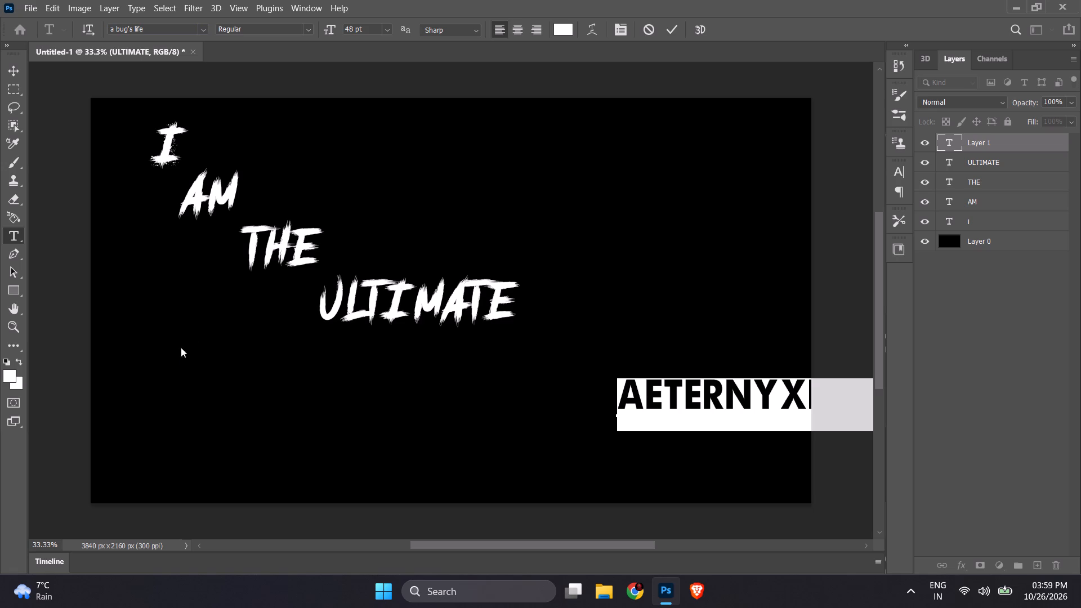
click(672, 31)
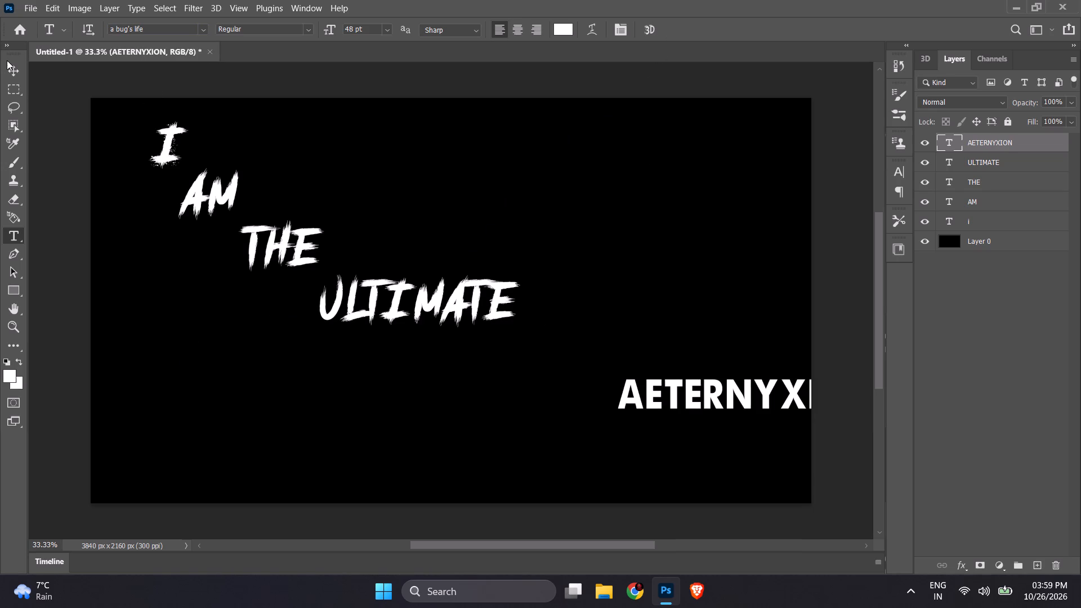
Move the AETERNYXION text left so the whole word fits on the canvas beneath ULTIMATE.
click(7, 60)
click(14, 73)
drag(642, 392, 355, 398)
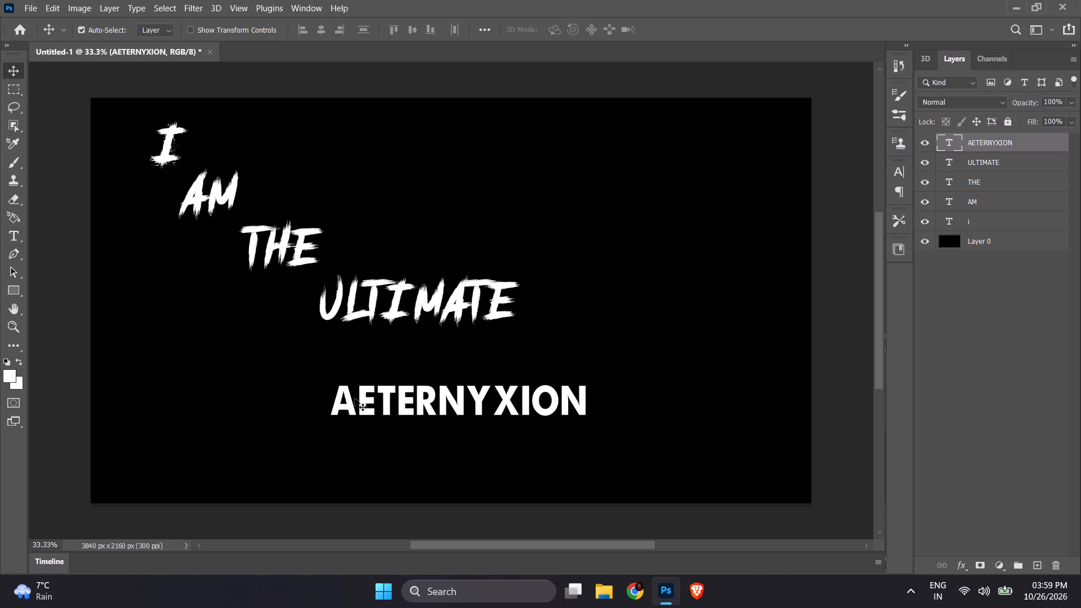
click(386, 397)
Change the font of the AETERNYXION text to Zombie Control Expnaded.
click(15, 229)
click(587, 411)
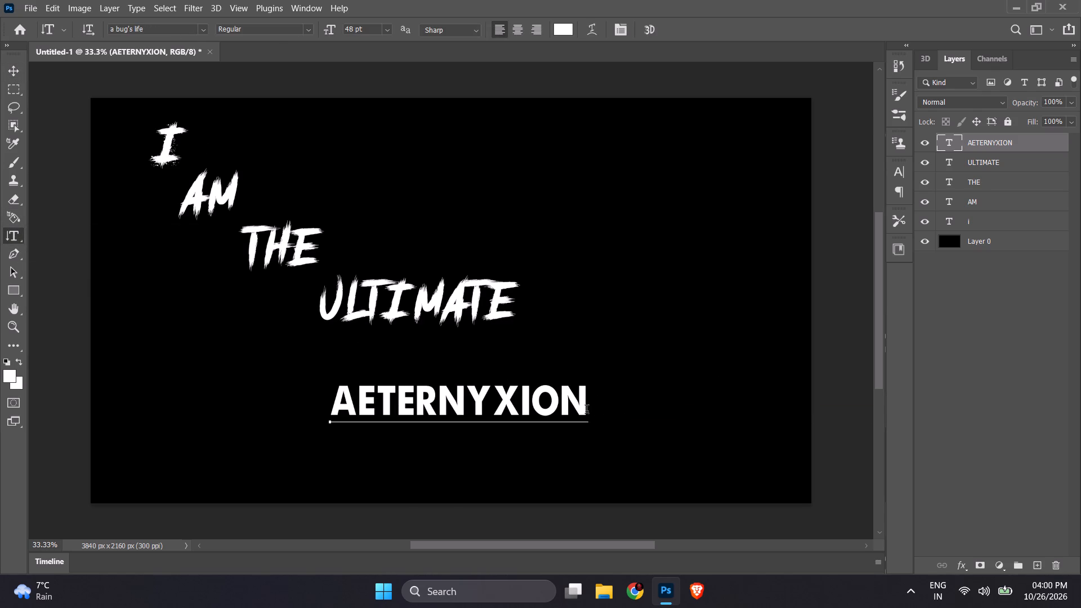
key(ctrl+a)
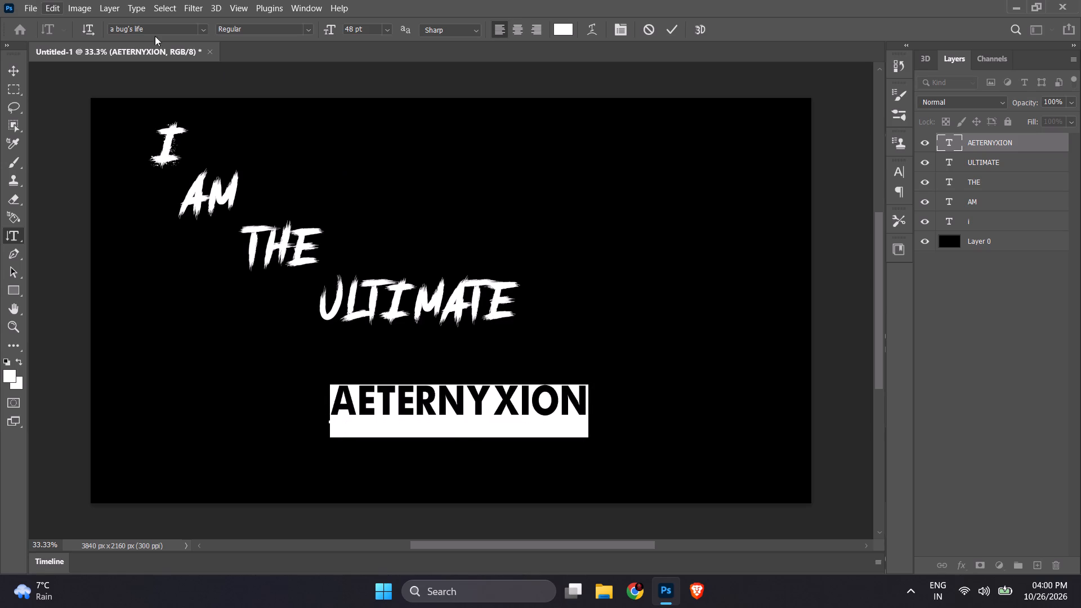
click(198, 26)
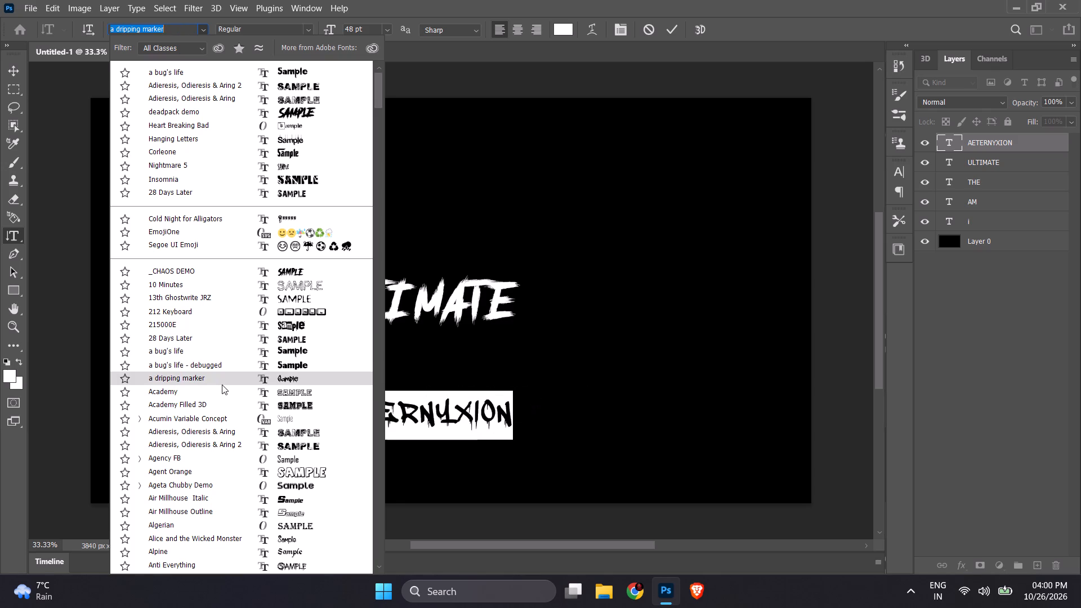
scroll(222, 404, down, 3)
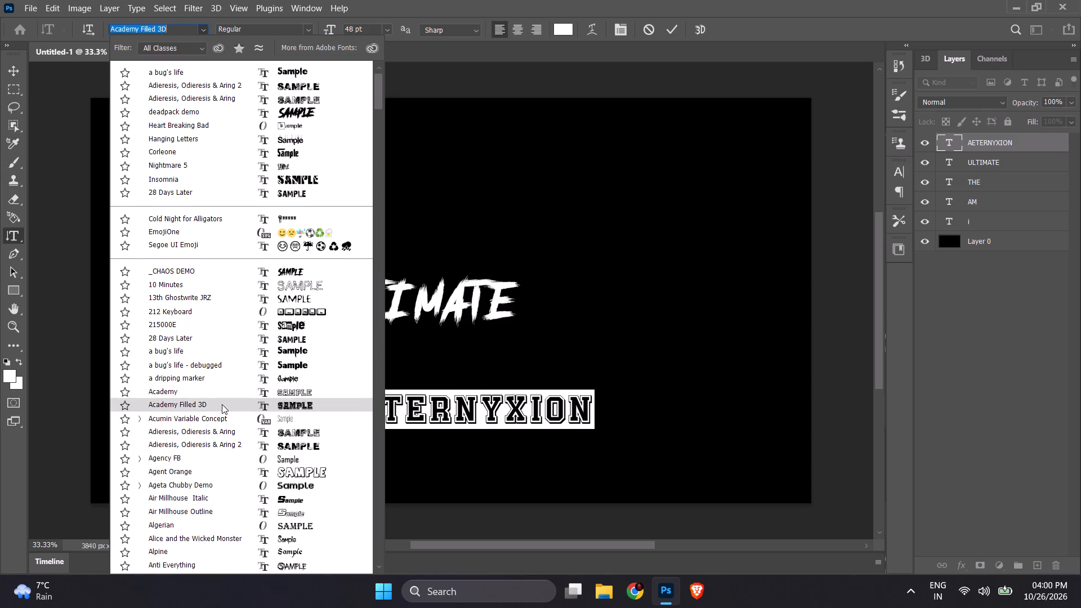
scroll(222, 404, down, 20)
scroll(222, 404, down, 20)
scroll(222, 404, down, 9)
scroll(222, 405, up, 10)
scroll(222, 405, down, 16)
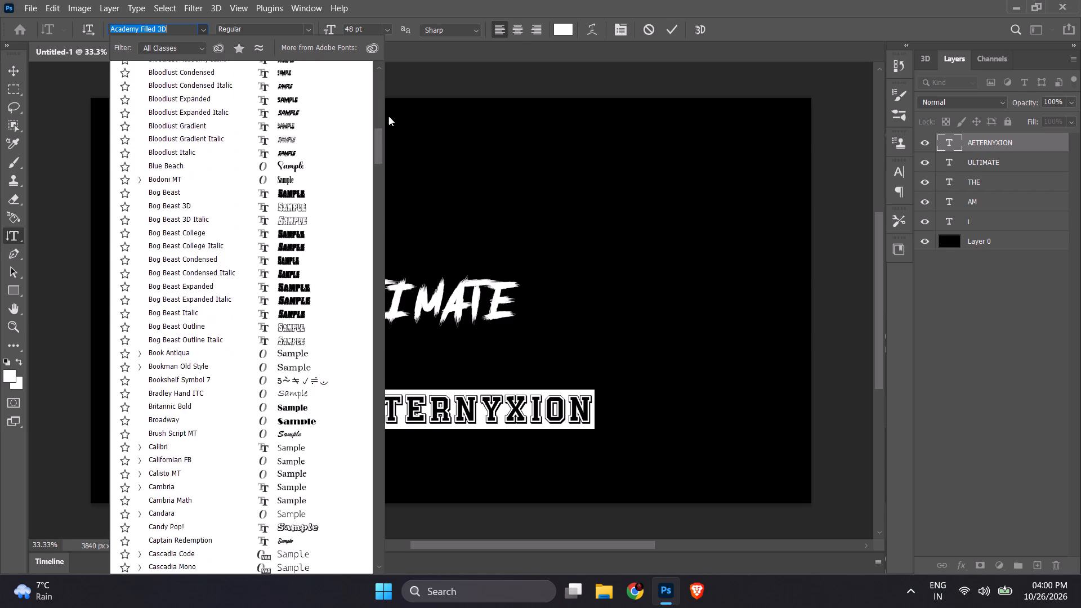
scroll(375, 154, down, 20)
scroll(375, 154, down, 20)
scroll(375, 154, down, 20)
scroll(375, 154, up, 19)
scroll(375, 154, down, 20)
scroll(375, 154, down, 20)
scroll(375, 154, down, 20)
scroll(375, 154, up, 20)
scroll(375, 154, up, 8)
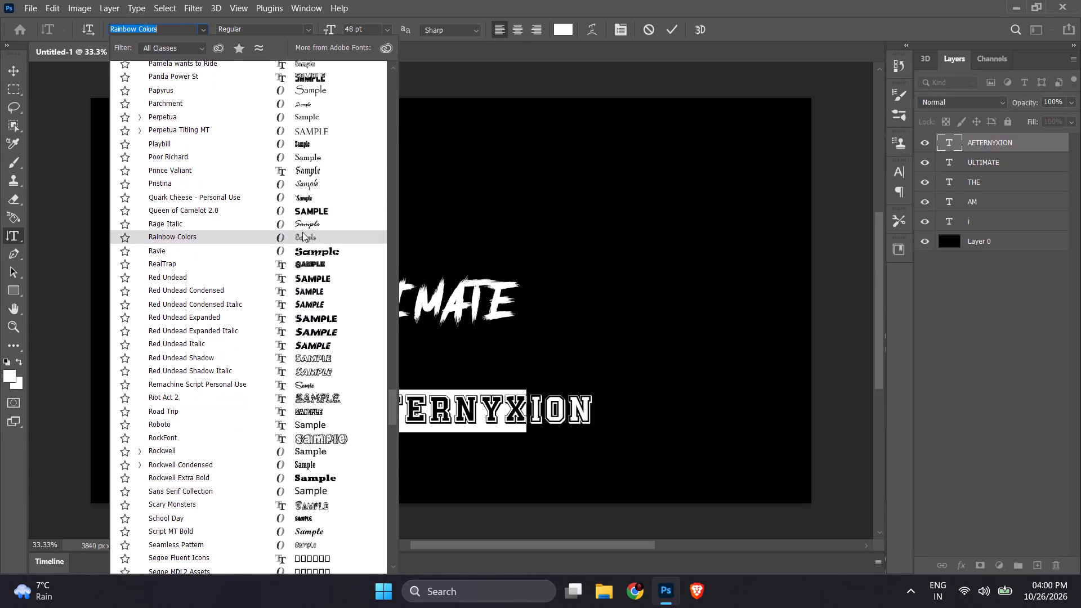
scroll(302, 232, down, 3)
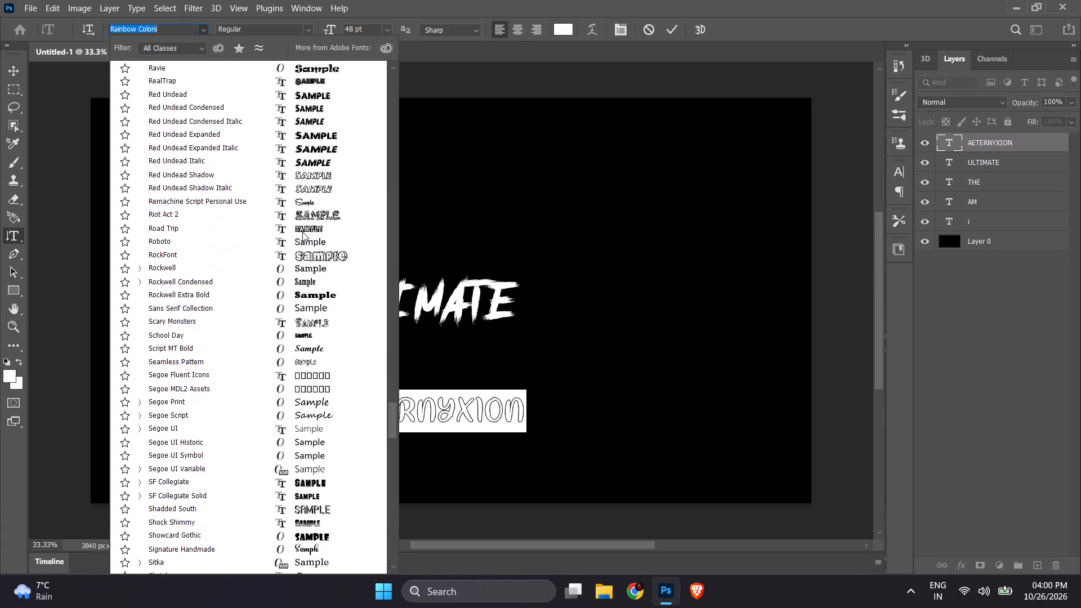
scroll(302, 232, down, 3)
scroll(302, 232, down, 20)
scroll(302, 232, down, 20)
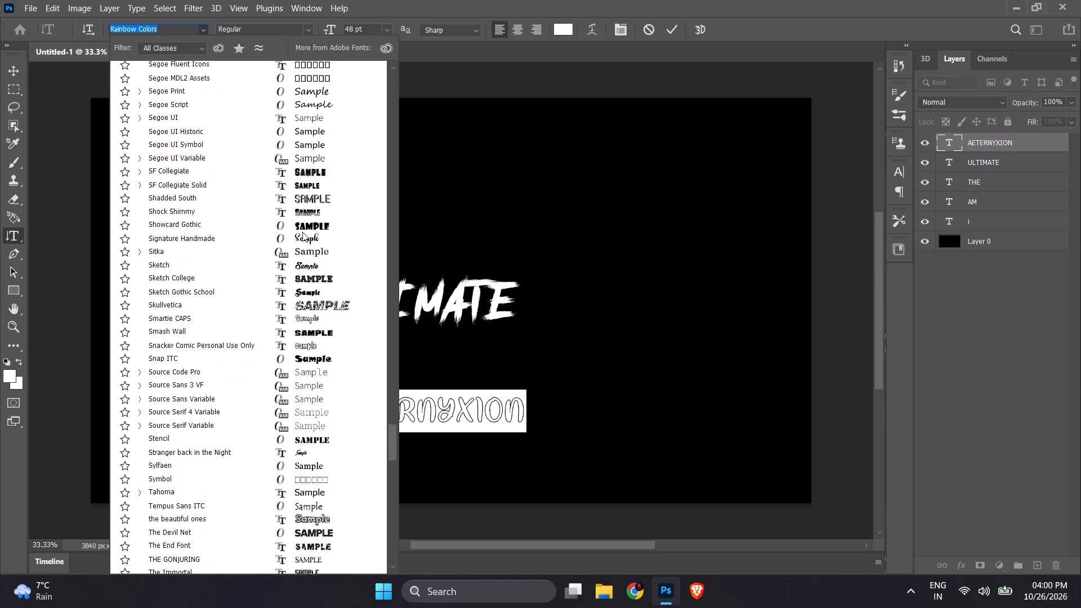
scroll(302, 232, down, 2)
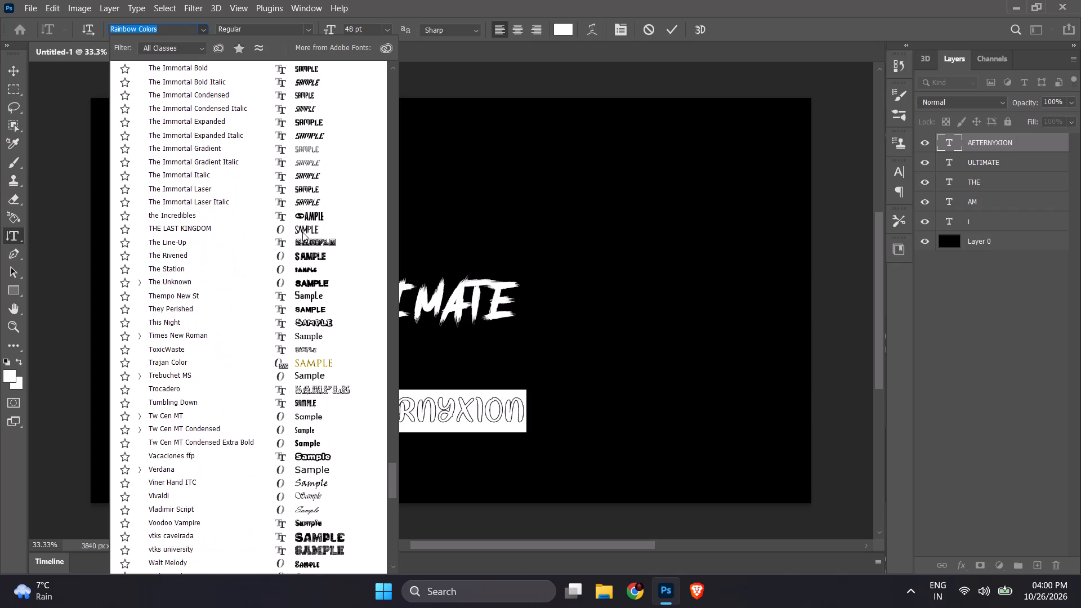
scroll(302, 232, down, 16)
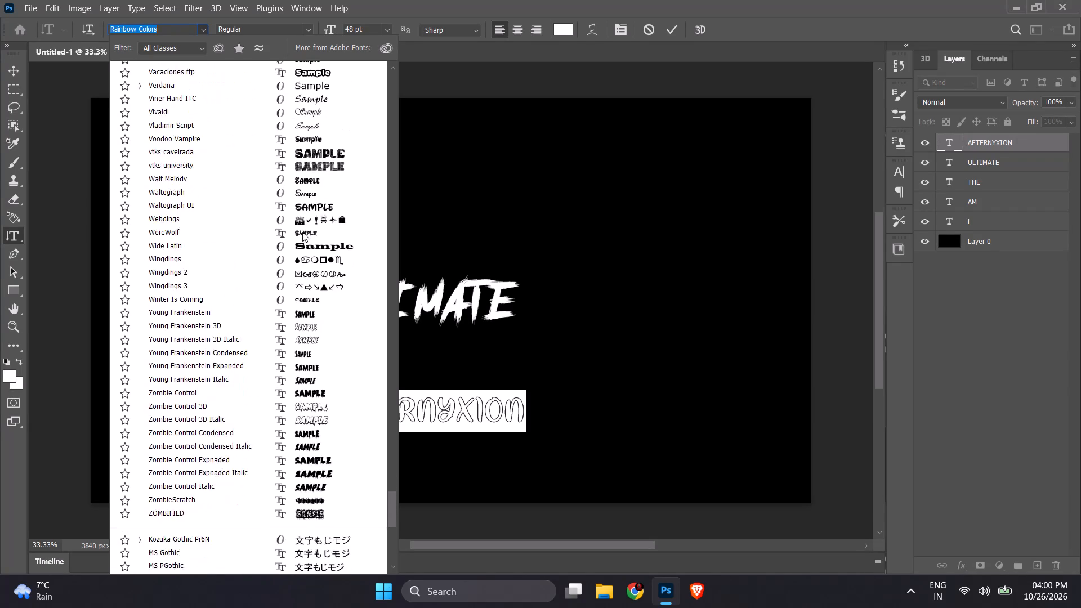
scroll(302, 232, down, 2)
scroll(302, 232, down, 20)
scroll(302, 232, down, 16)
scroll(302, 232, up, 3)
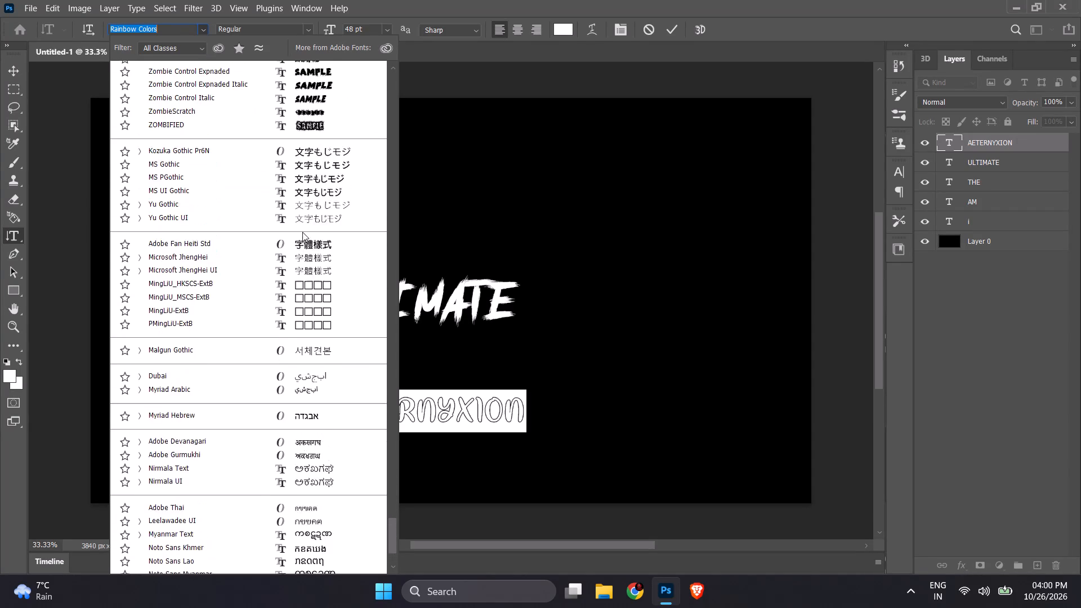
scroll(302, 232, up, 4)
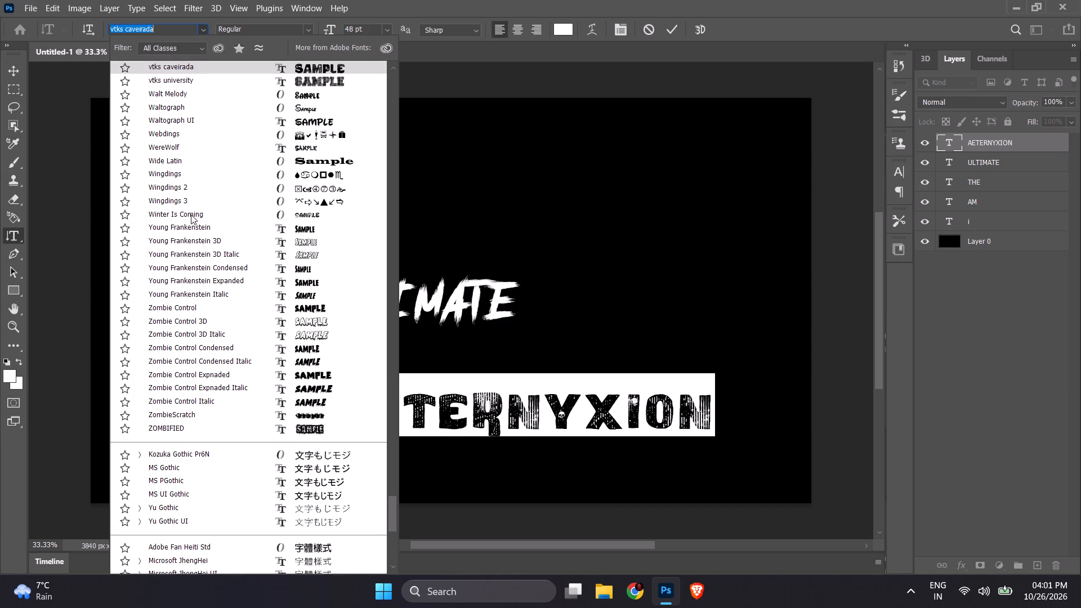
click(244, 370)
click(515, 459)
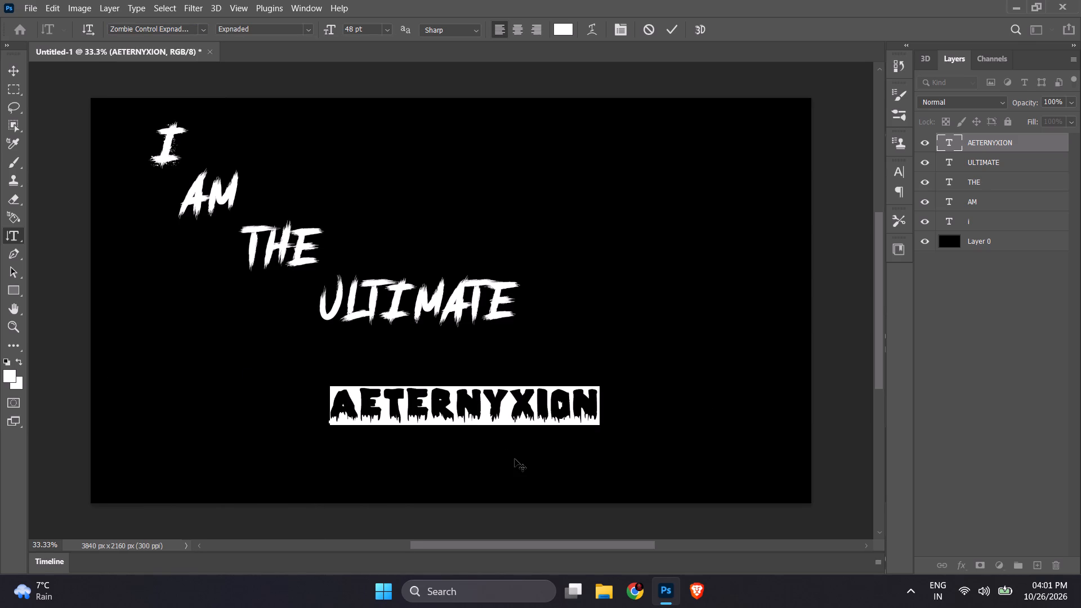
click(674, 29)
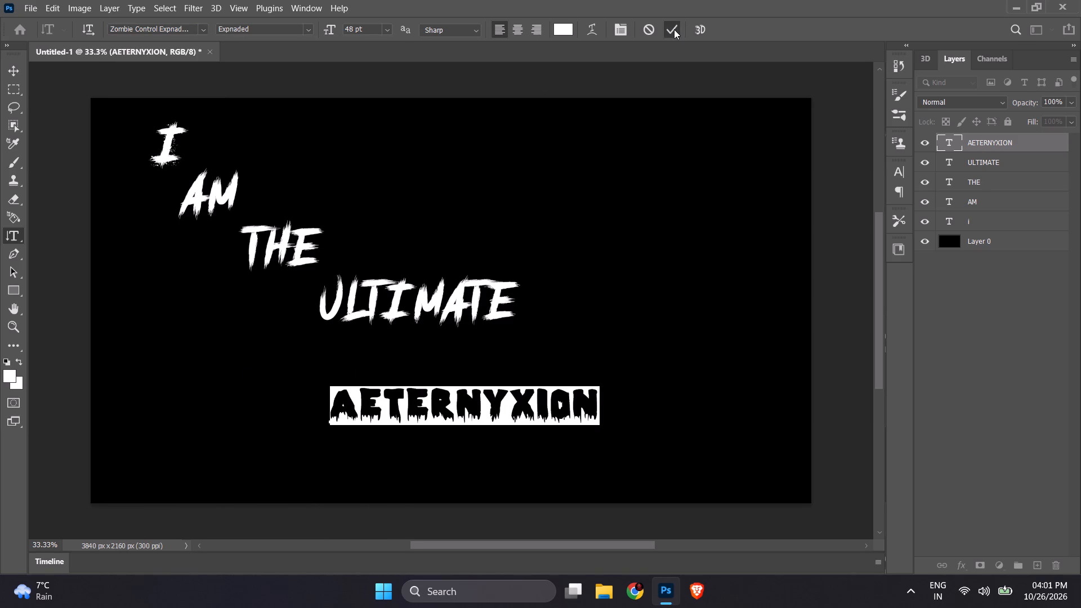
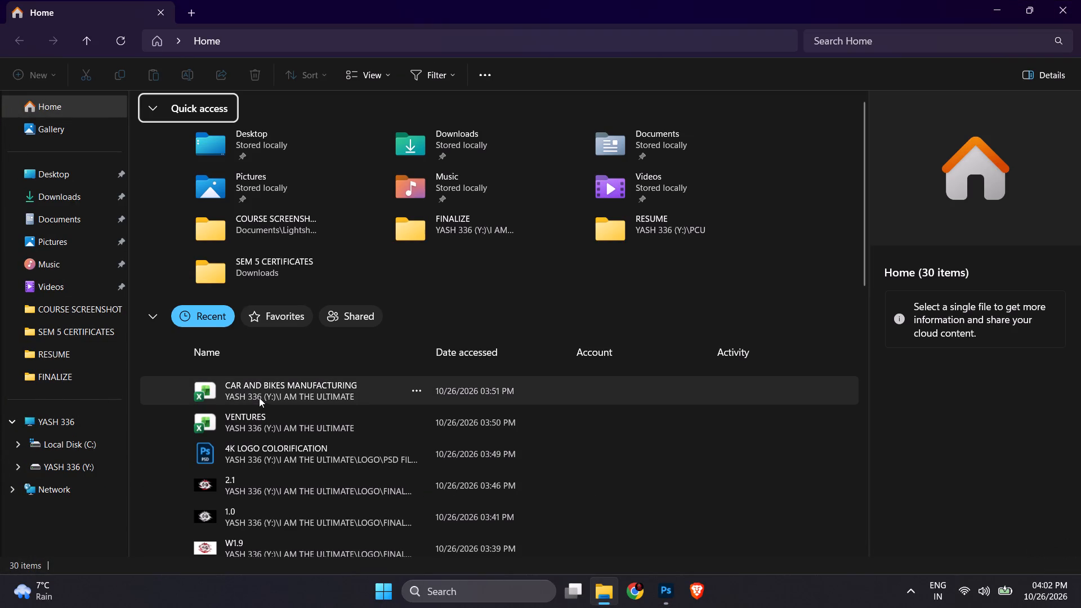
Switch to File Explorer and browse the I AM THE ULTIMATE, RESUME, SEM 5 CERTIFICATES, COURSE SCREENSHOT and Documents folders.
right_click(262, 399)
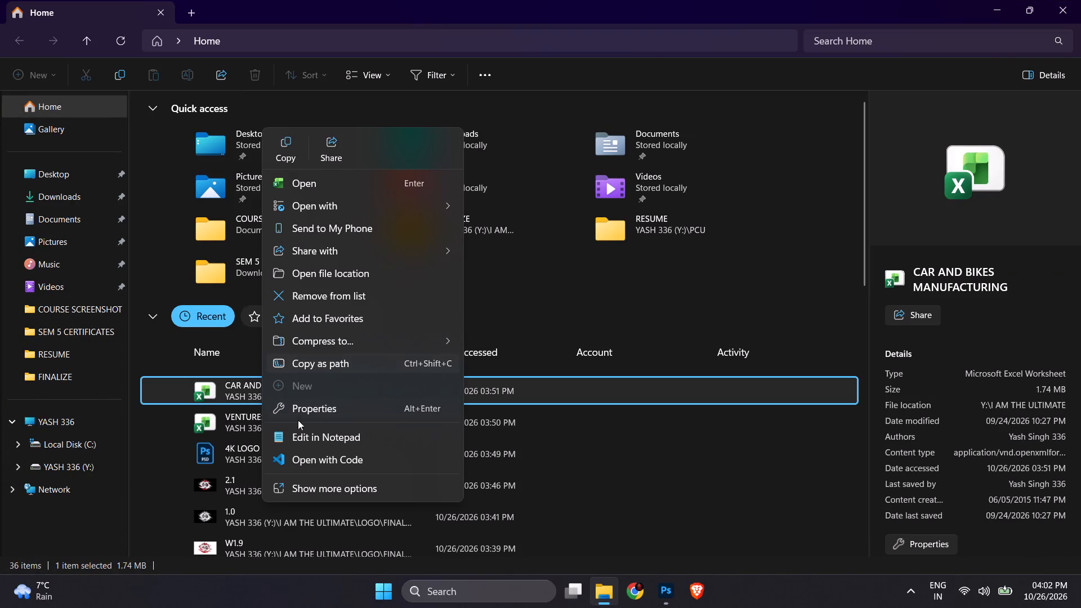
click(306, 268)
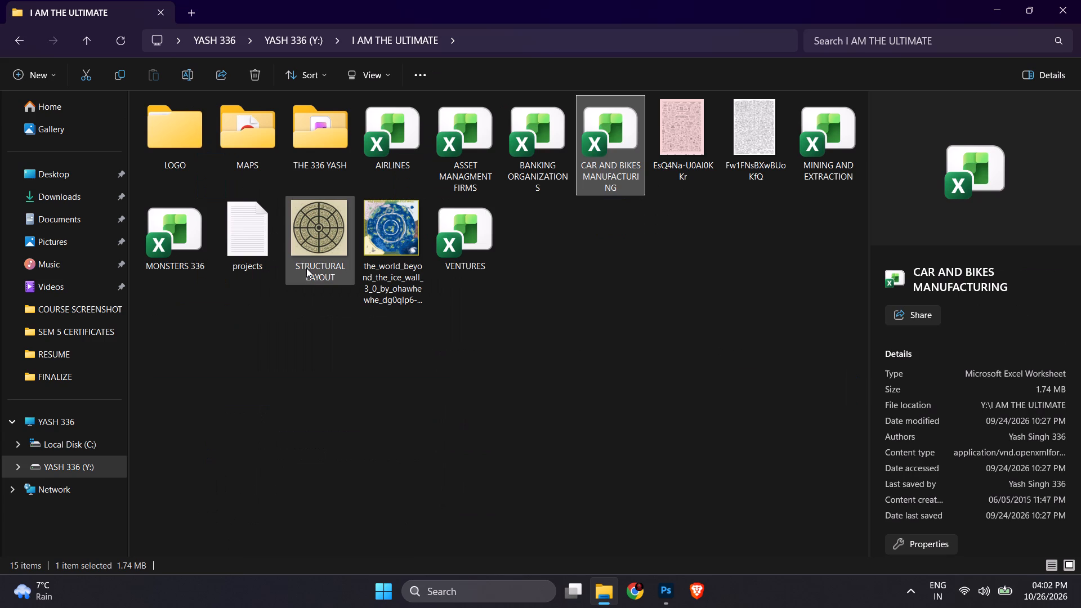
click(114, 351)
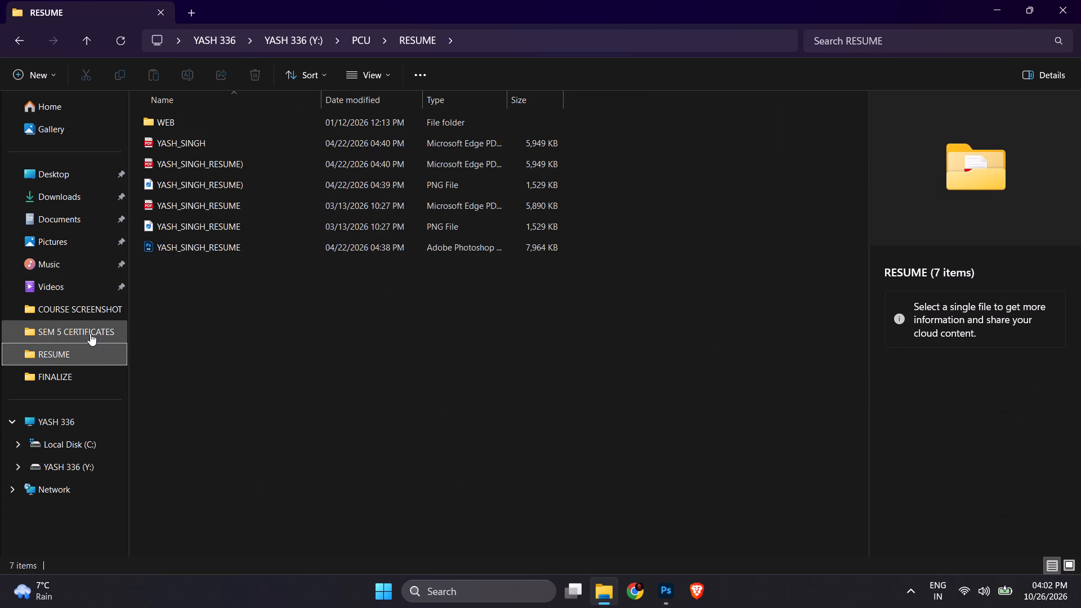
click(90, 333)
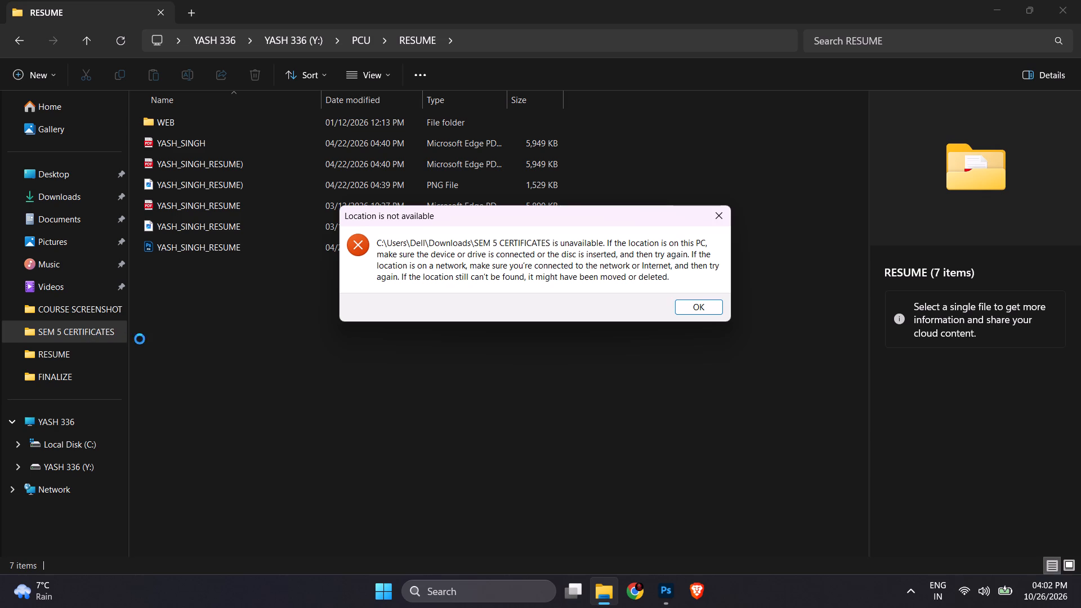
click(681, 306)
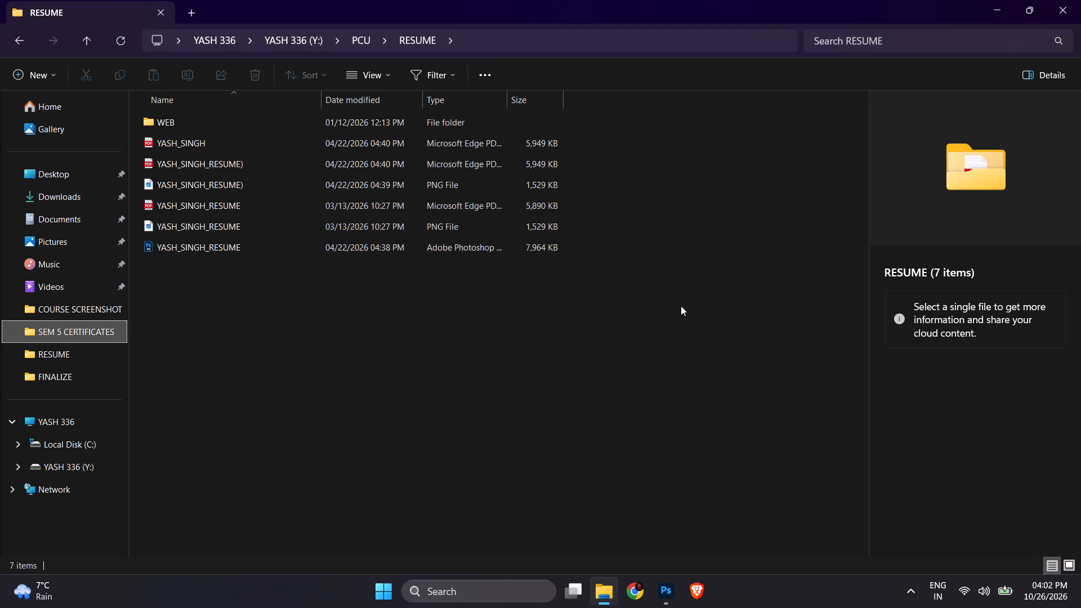
click(79, 318)
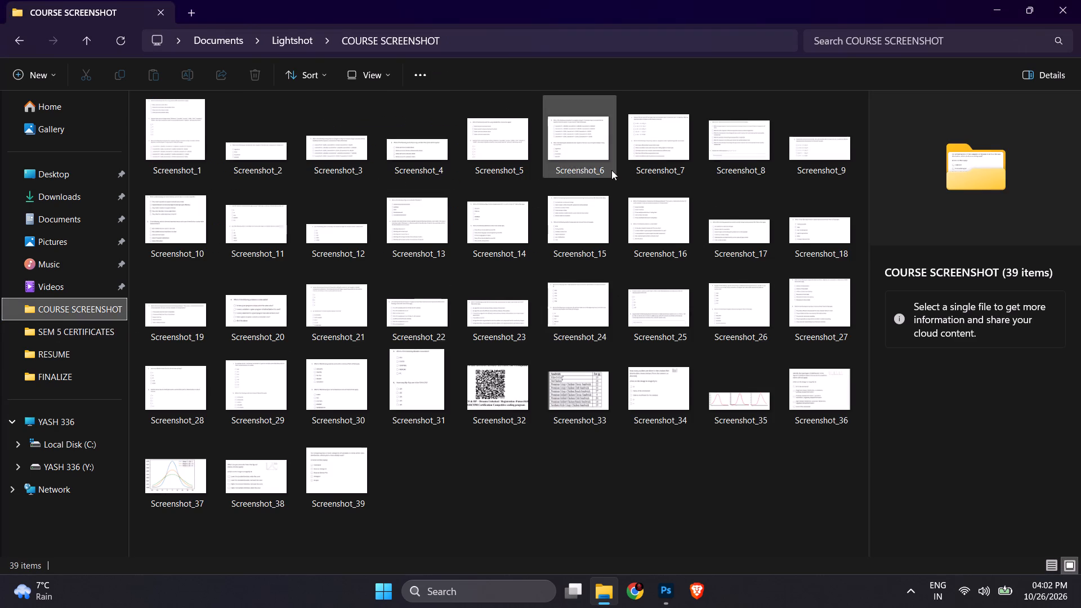
click(1044, 75)
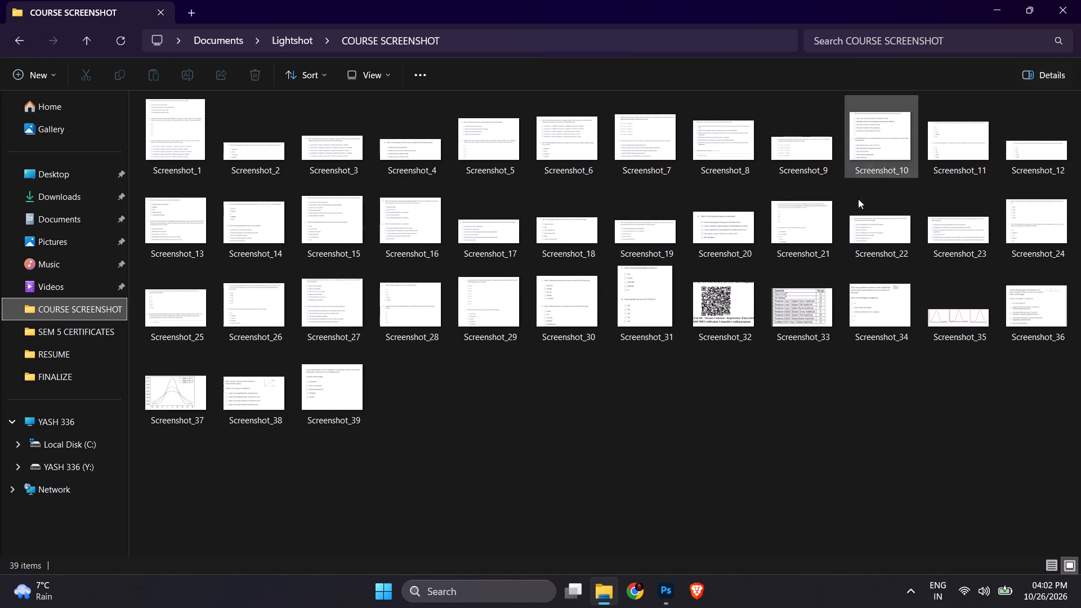
click(62, 223)
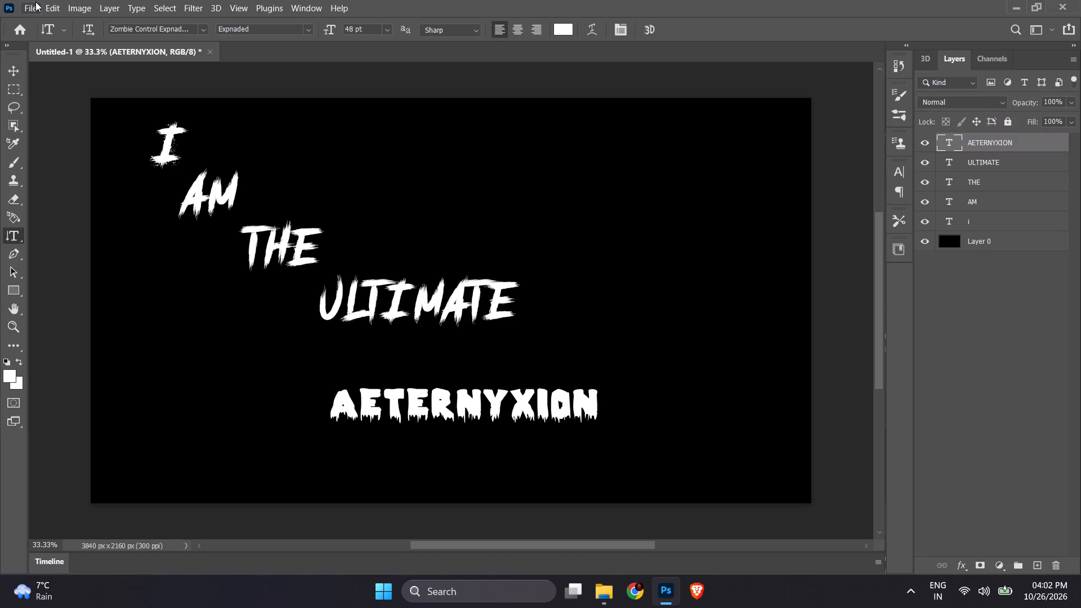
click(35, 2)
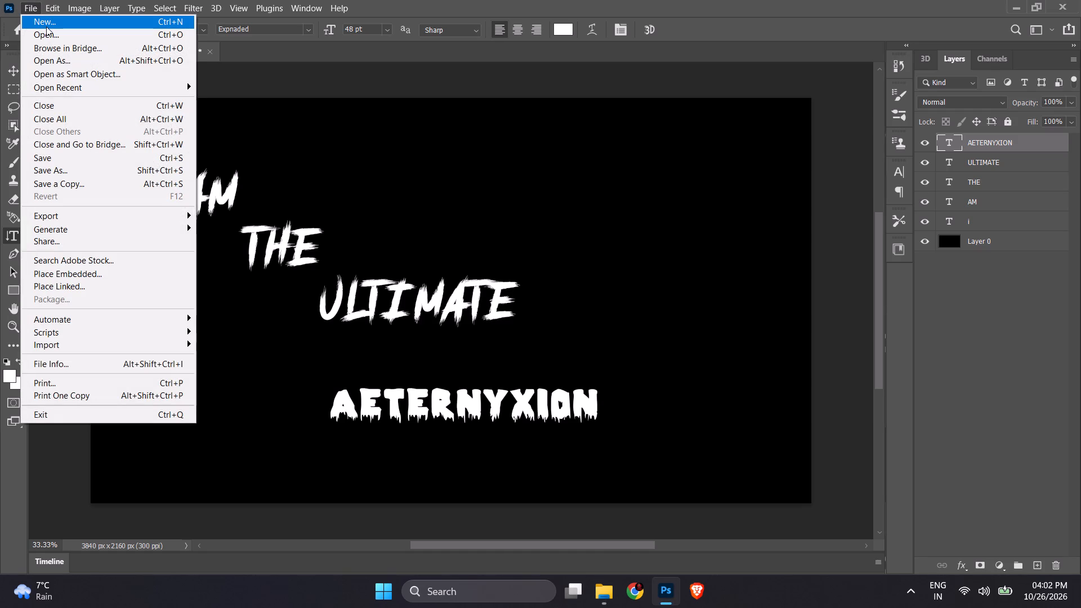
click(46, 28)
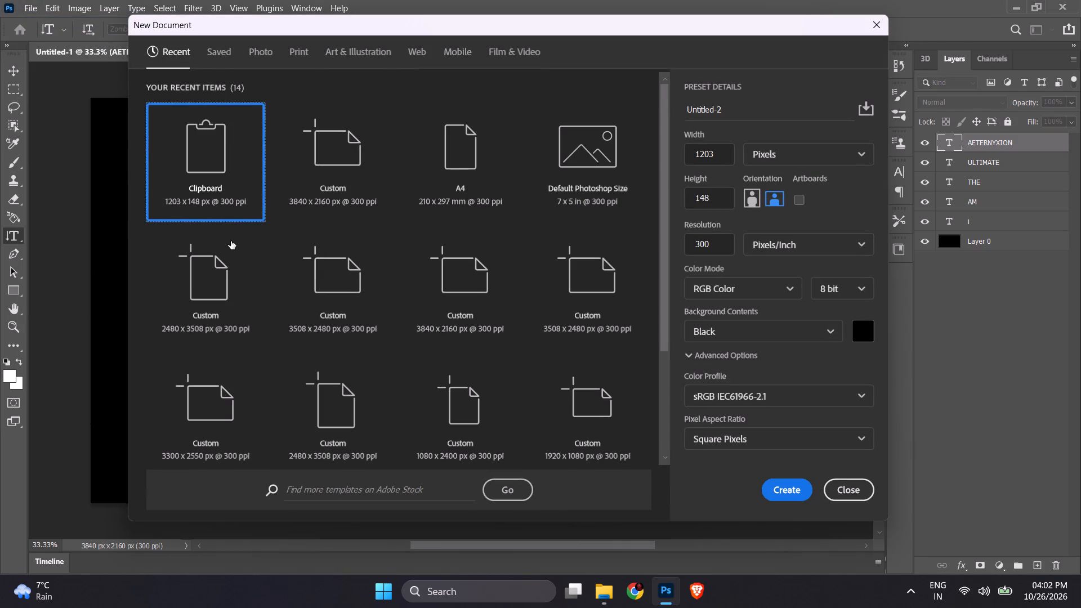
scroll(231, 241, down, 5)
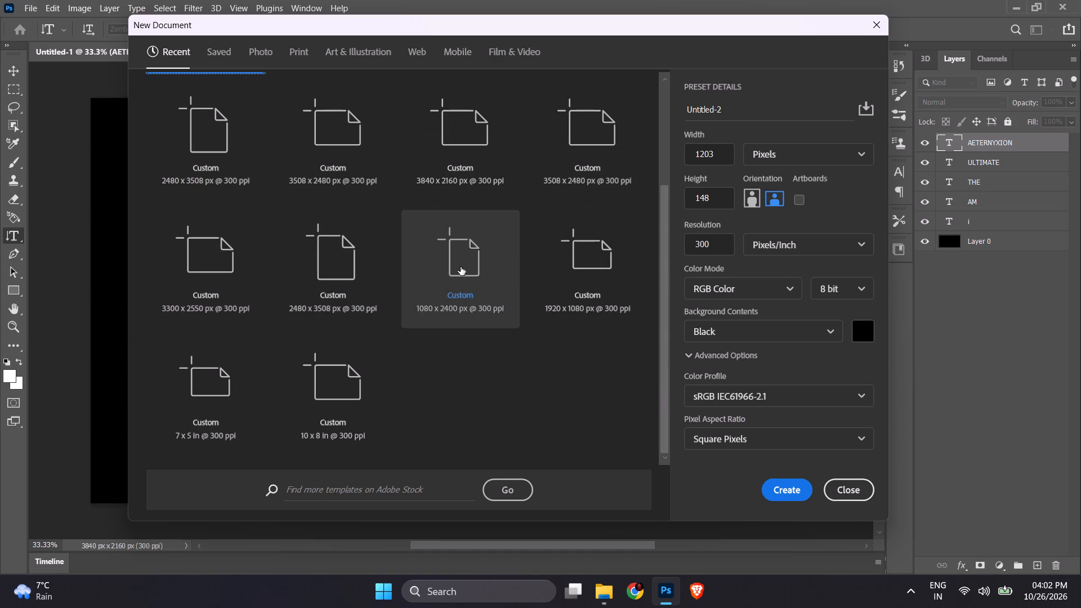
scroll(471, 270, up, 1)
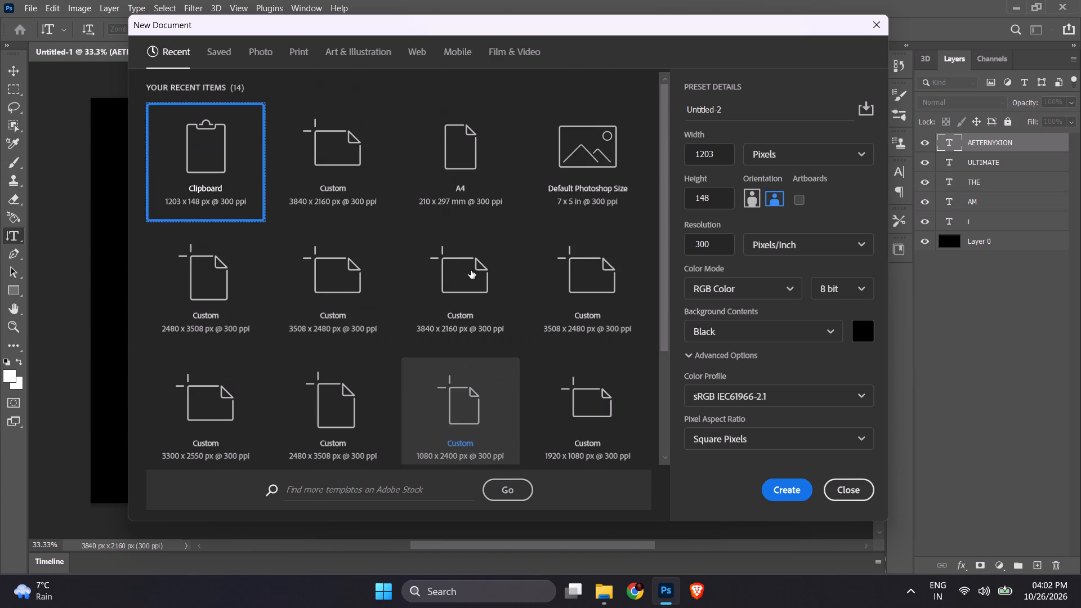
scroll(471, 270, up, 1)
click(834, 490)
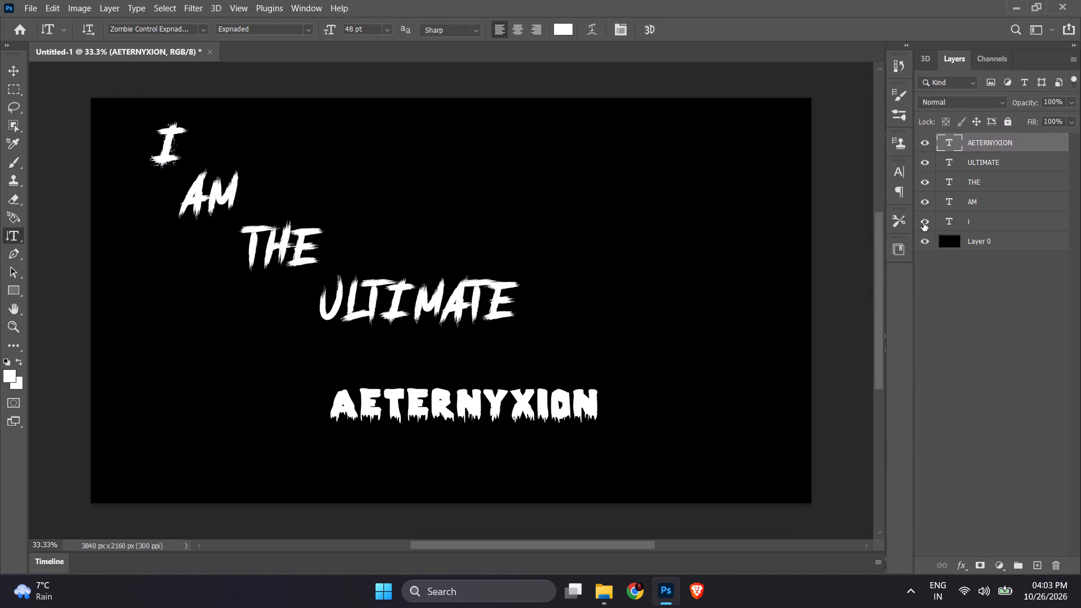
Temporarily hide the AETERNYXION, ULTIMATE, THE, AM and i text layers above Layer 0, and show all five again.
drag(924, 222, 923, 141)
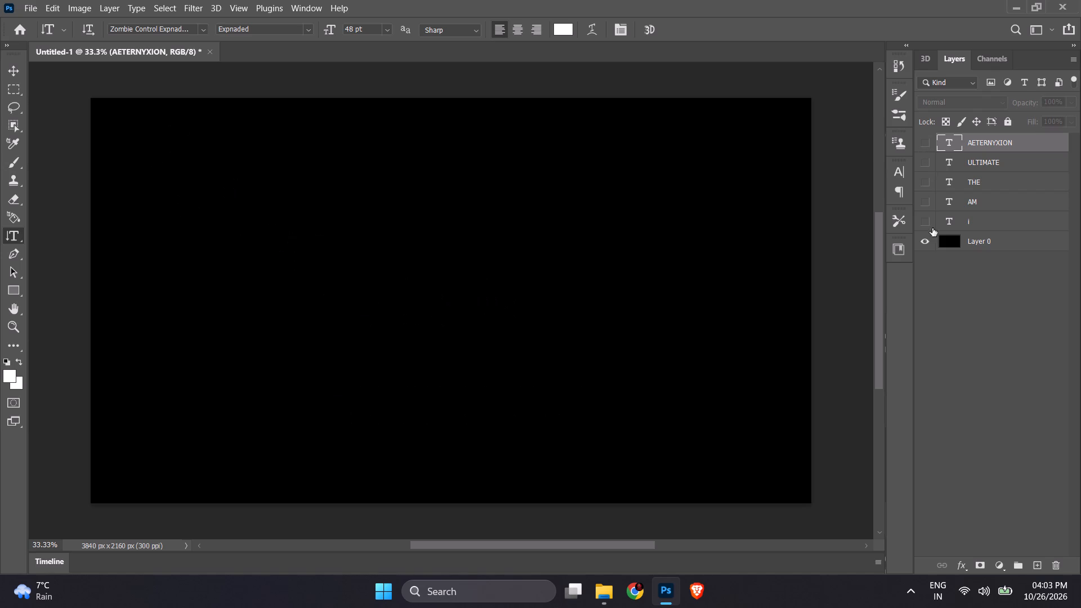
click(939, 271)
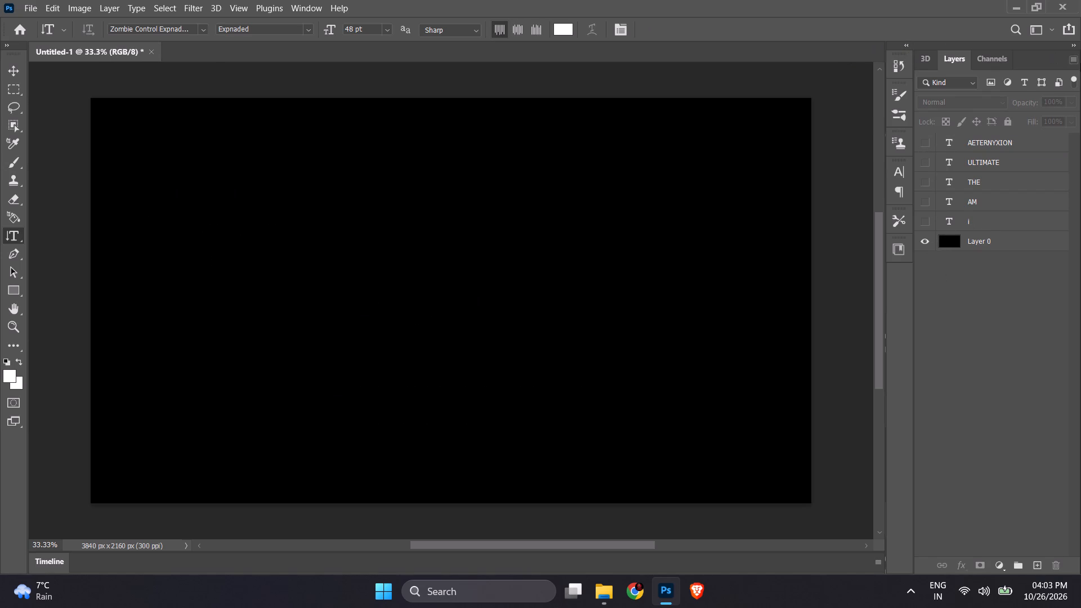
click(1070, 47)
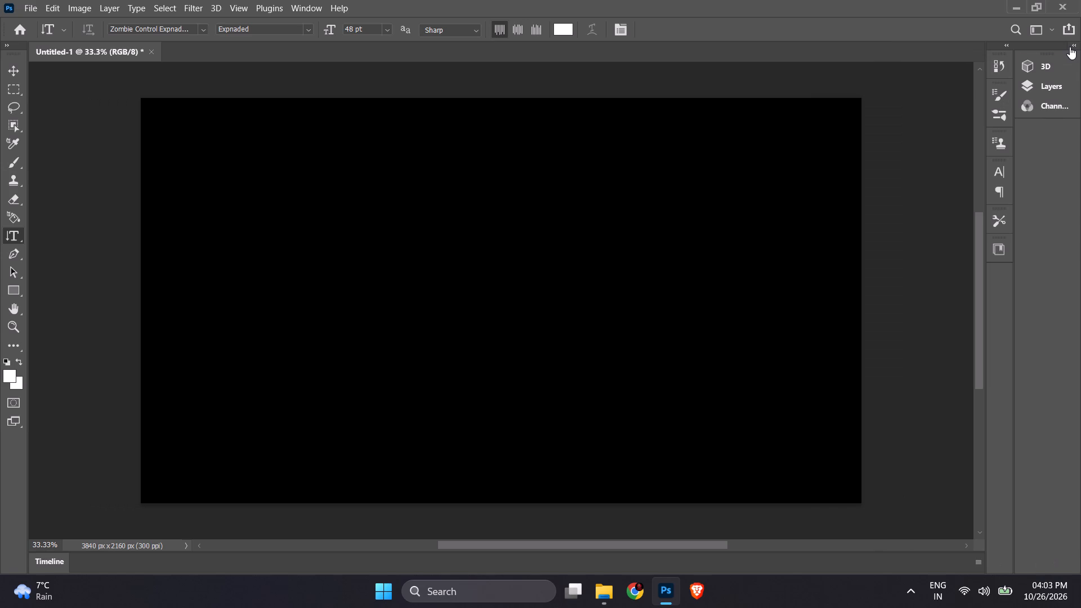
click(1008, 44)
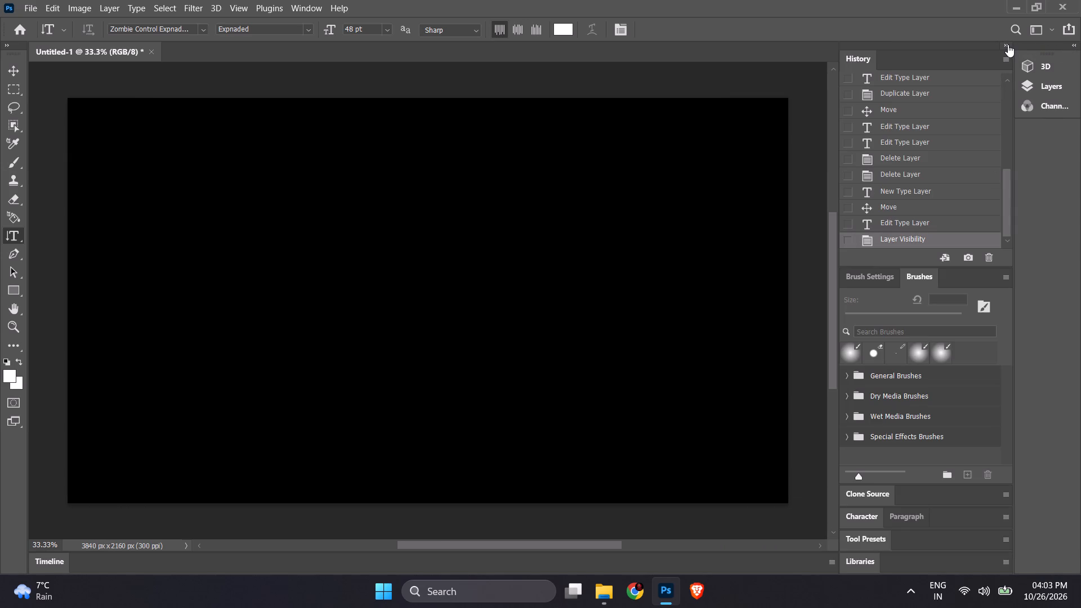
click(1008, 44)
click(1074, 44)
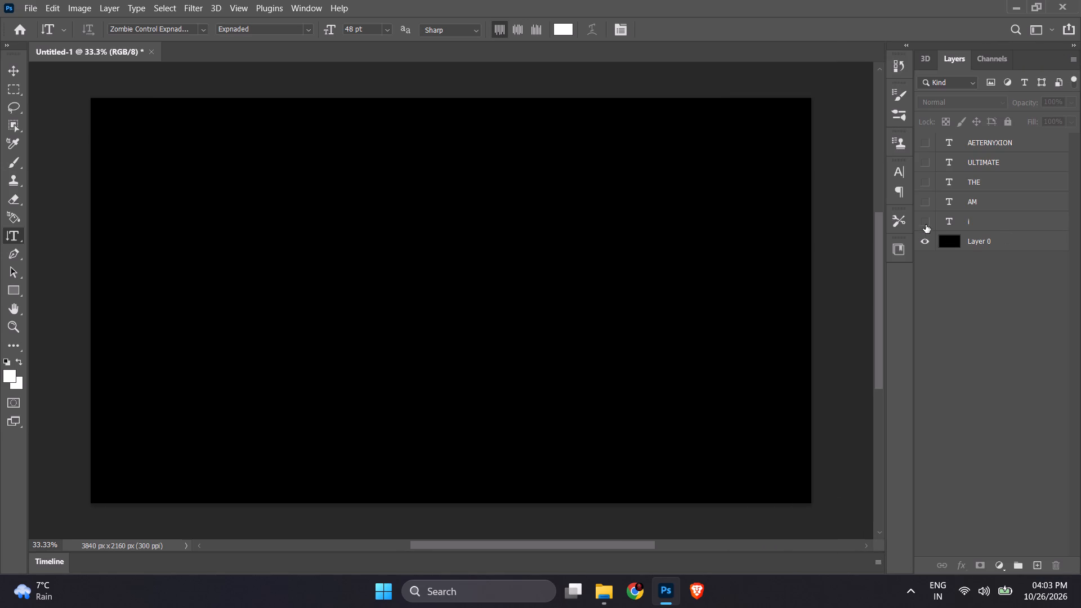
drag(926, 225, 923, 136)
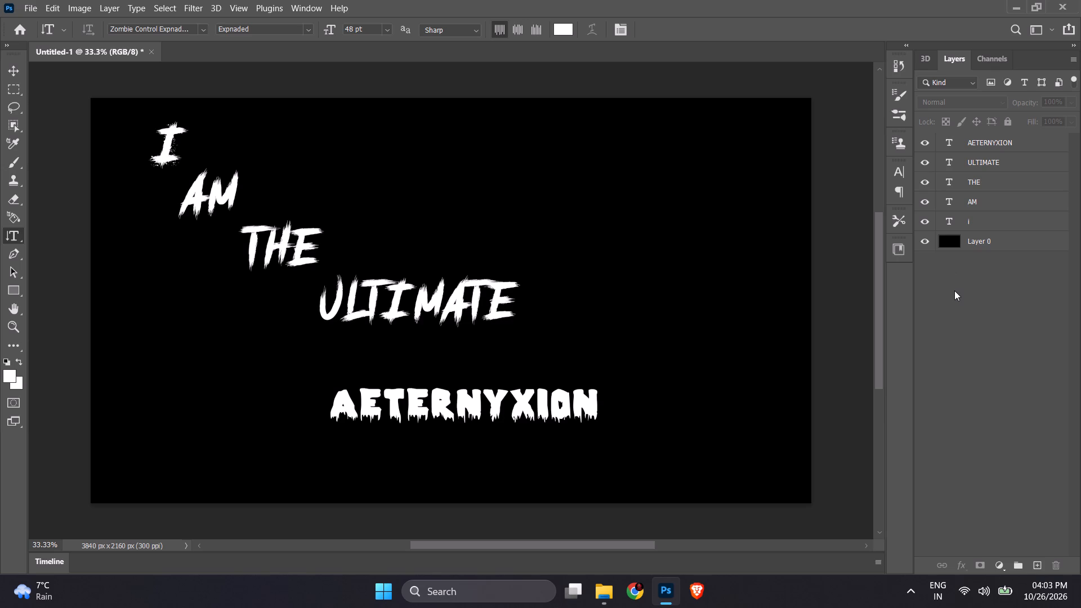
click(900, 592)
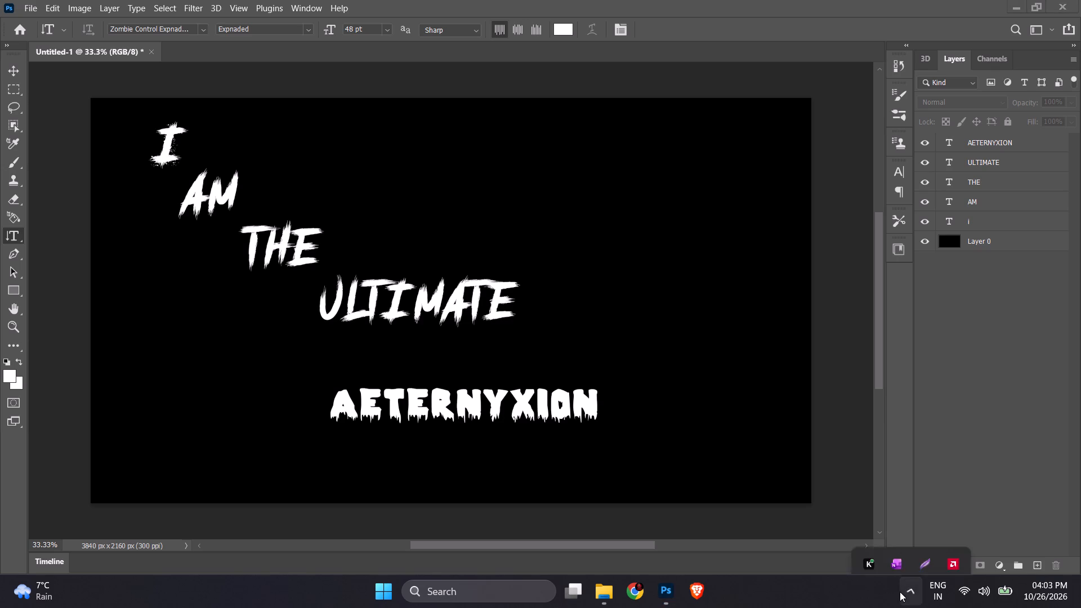
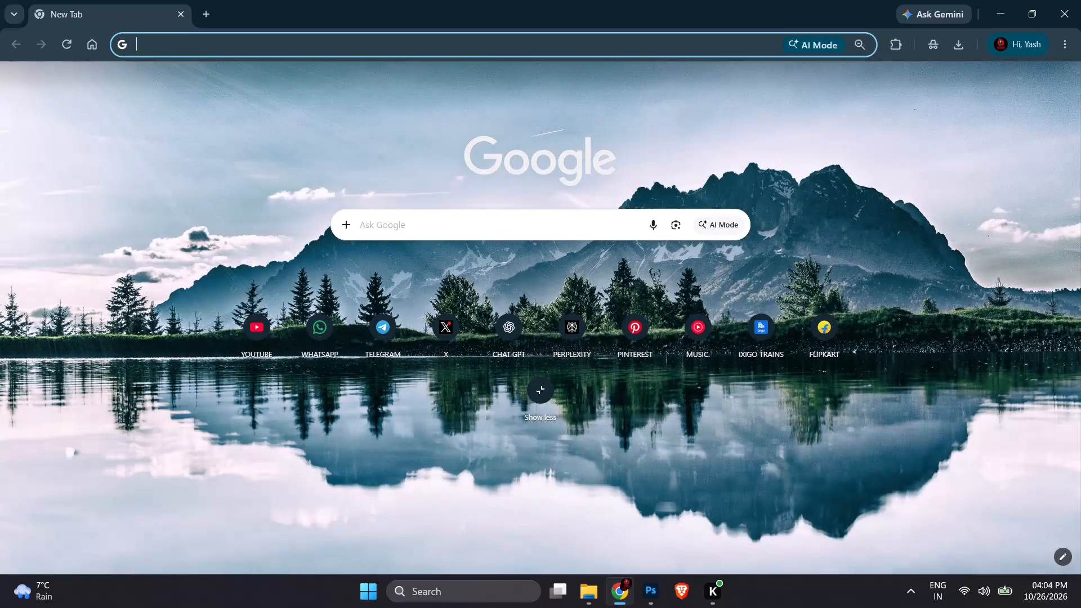
Preview the HANUMANA (Official Look) video on YouTube's home page, skipping ahead through it, and close the browser.
click(250, 332)
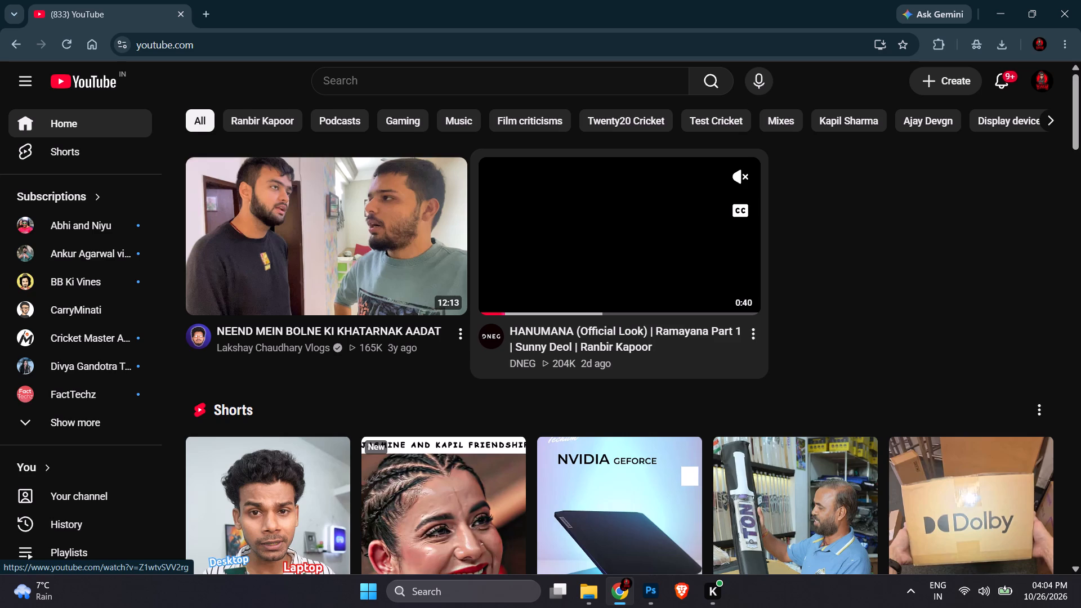
click(591, 309)
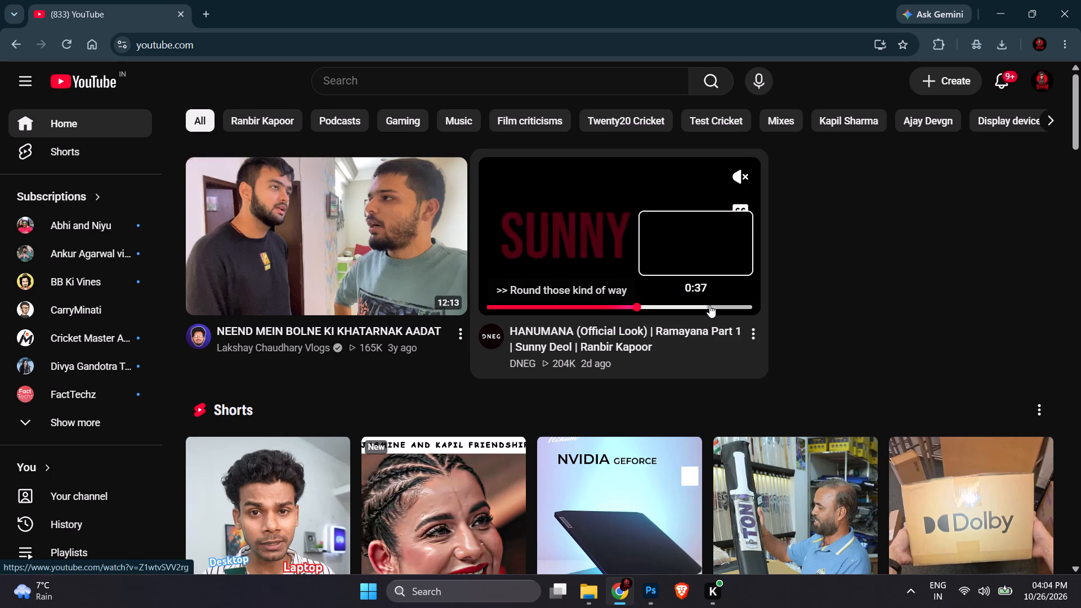
click(711, 306)
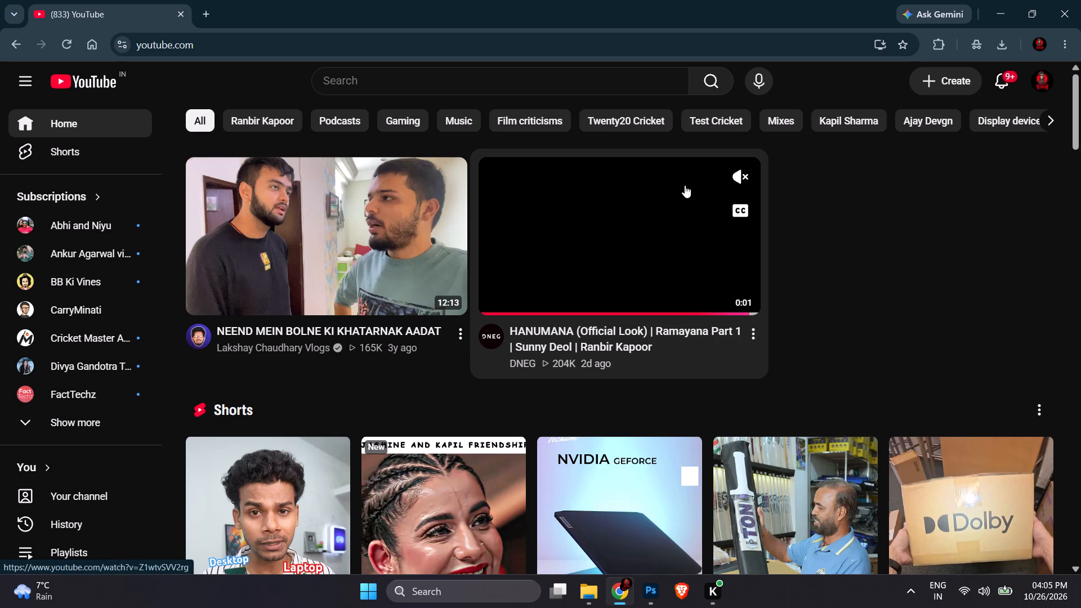
click(1080, 0)
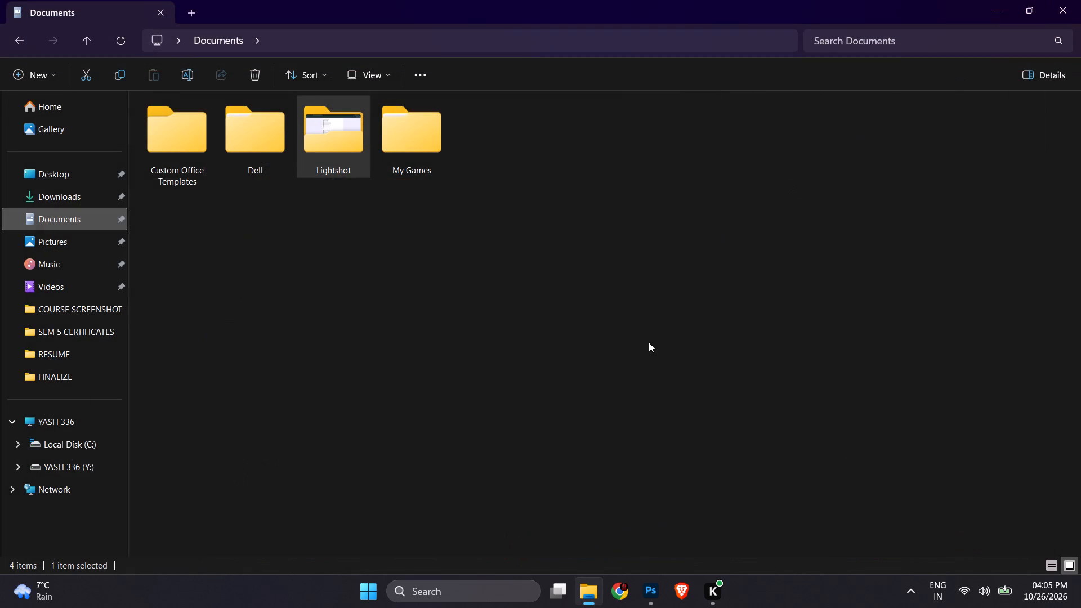